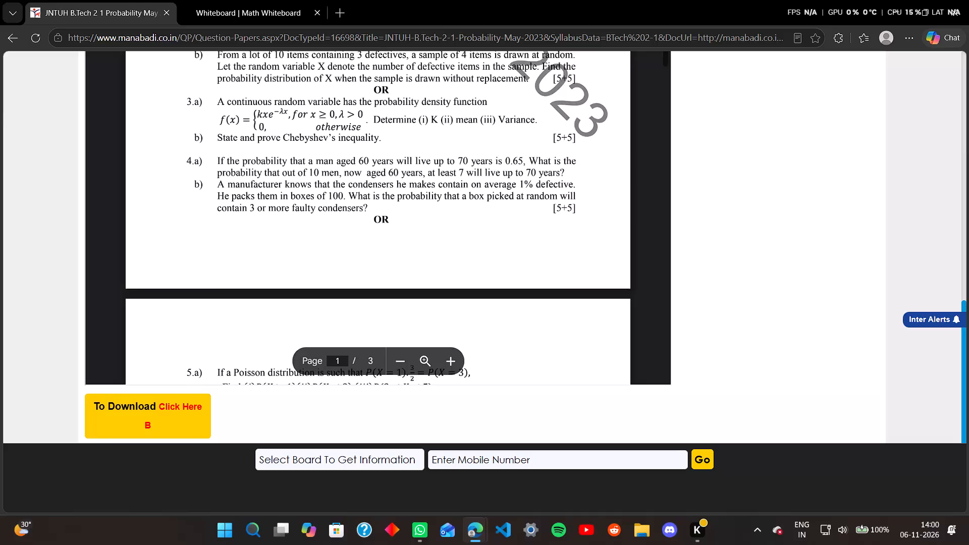
Look through the JNTUH probability question paper's pages and examine the data table of question 9.a.
scroll(352, 267, "down", 16)
scroll(352, 259, "down", 5)
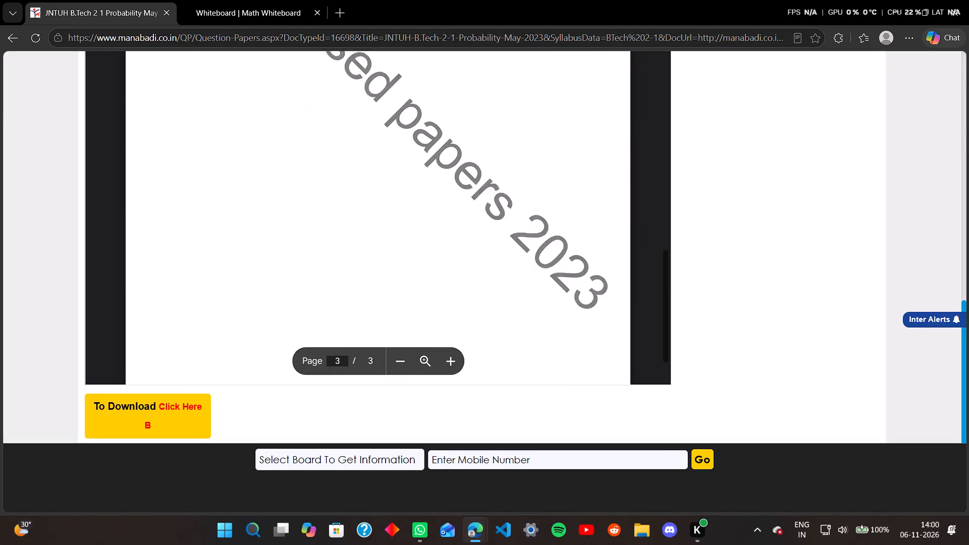
scroll(352, 257, "down", 6)
scroll(352, 255, "up", 7)
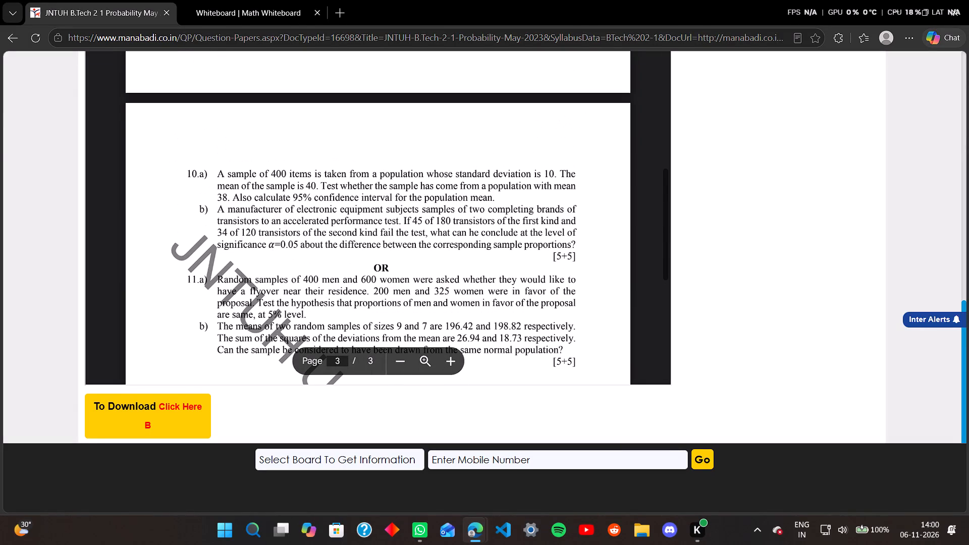
scroll(353, 249, "up", 6)
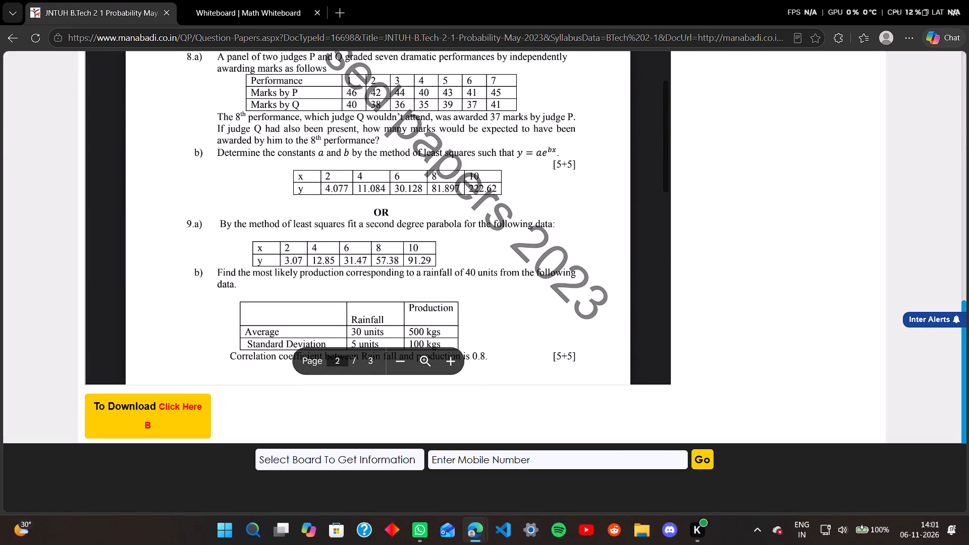
left_click(264, 249)
Switch to the Math Whiteboard page and draw a long blue freehand rectangle as the table's first row.
left_click(252, 0)
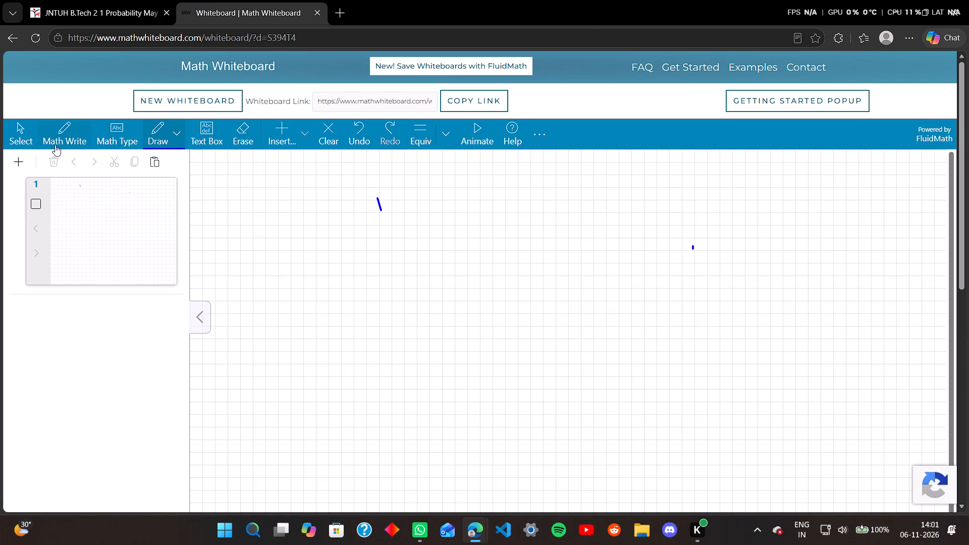
left_click(177, 134)
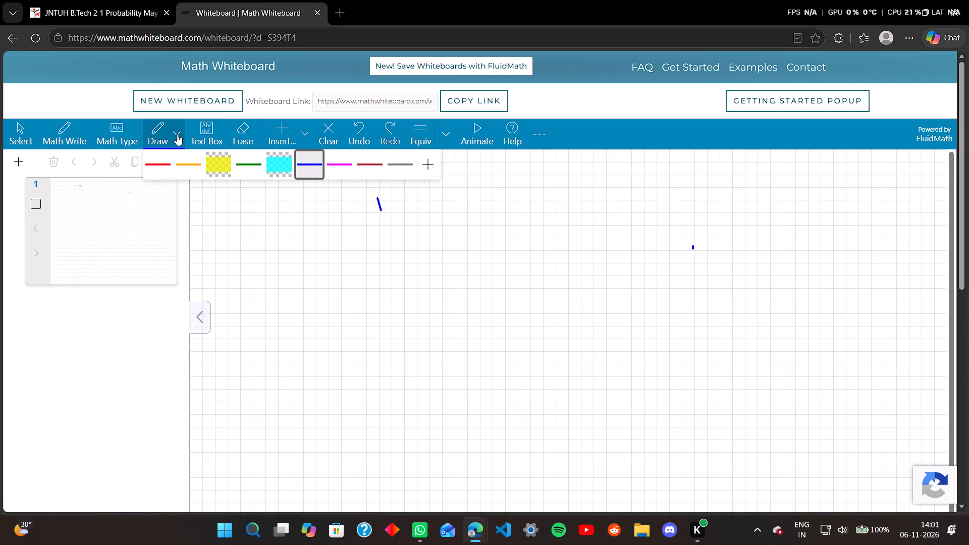
left_click(177, 134)
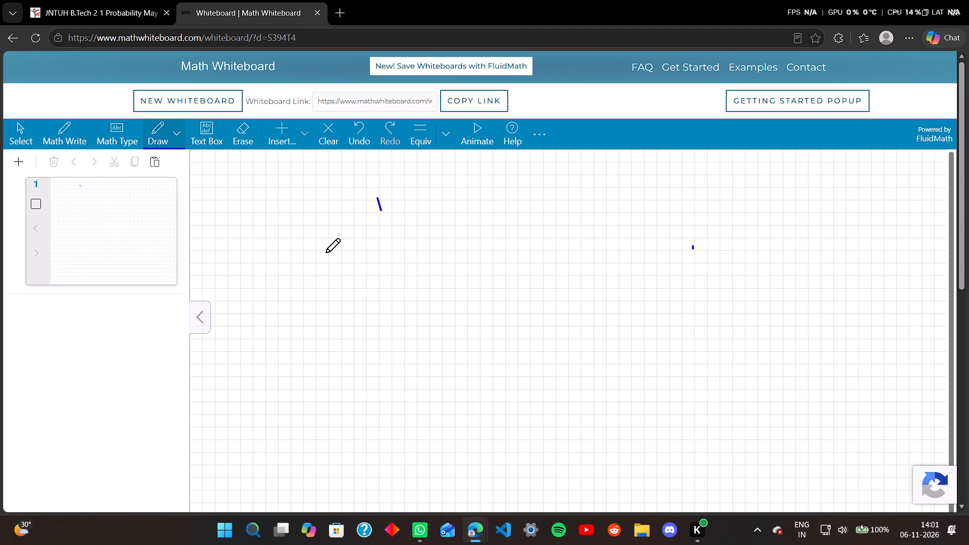
left_click_drag(325, 250, 583, 304)
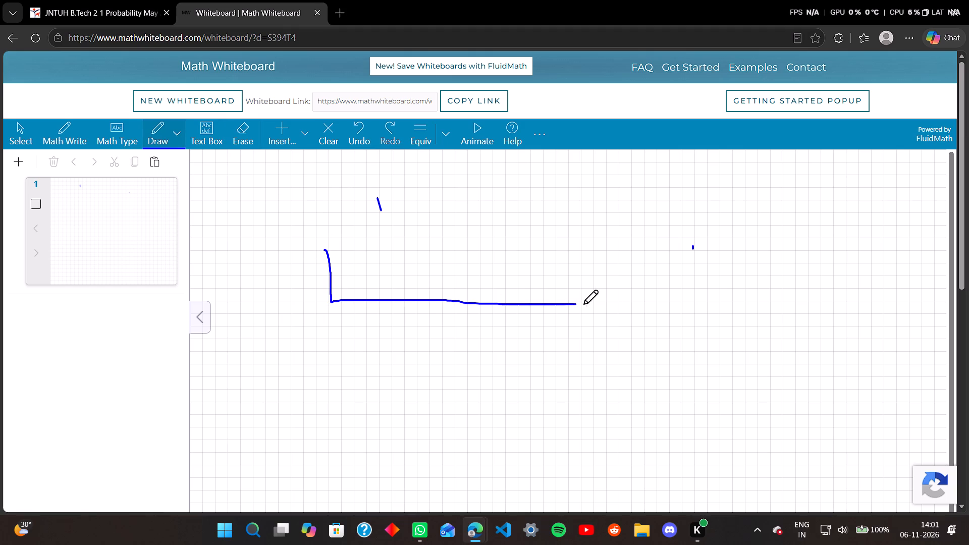
left_click_drag(583, 304, 417, 232)
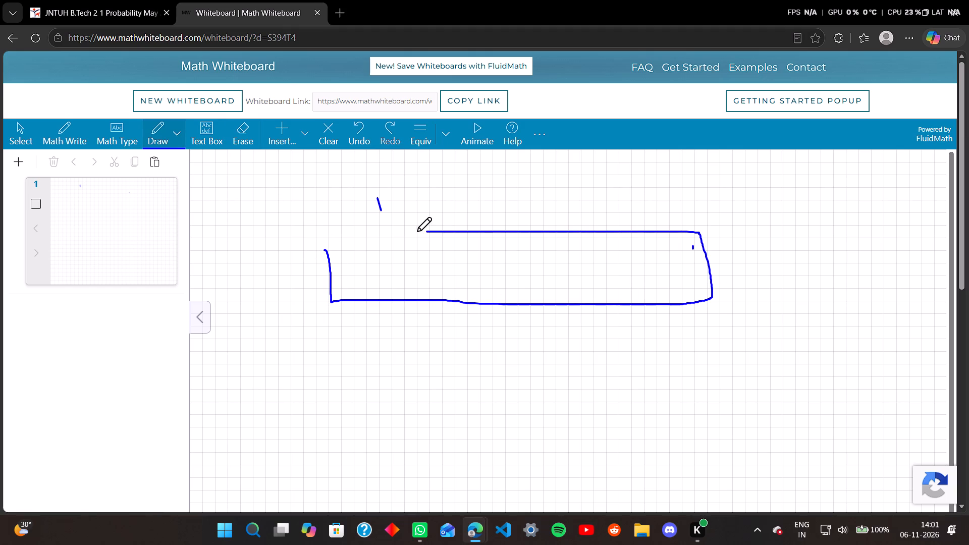
left_click_drag(417, 232, 327, 241)
left_click_drag(327, 241, 330, 266)
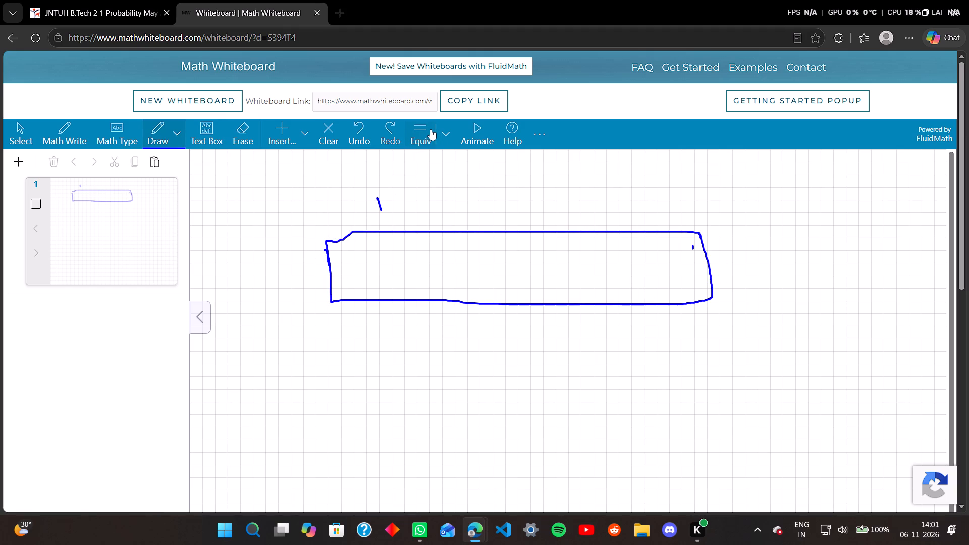
left_click(441, 132)
left_click(441, 132)
Handwrite the row labels, x at the start of the rectangle and y just beneath it.
left_click(118, 2)
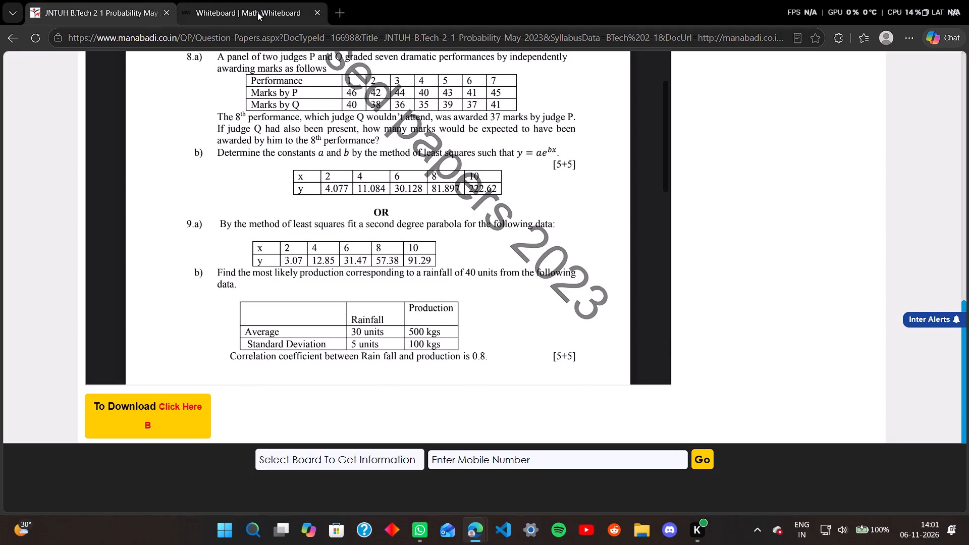
double_click(257, 12)
left_click_drag(343, 246, 361, 266)
left_click(361, 266)
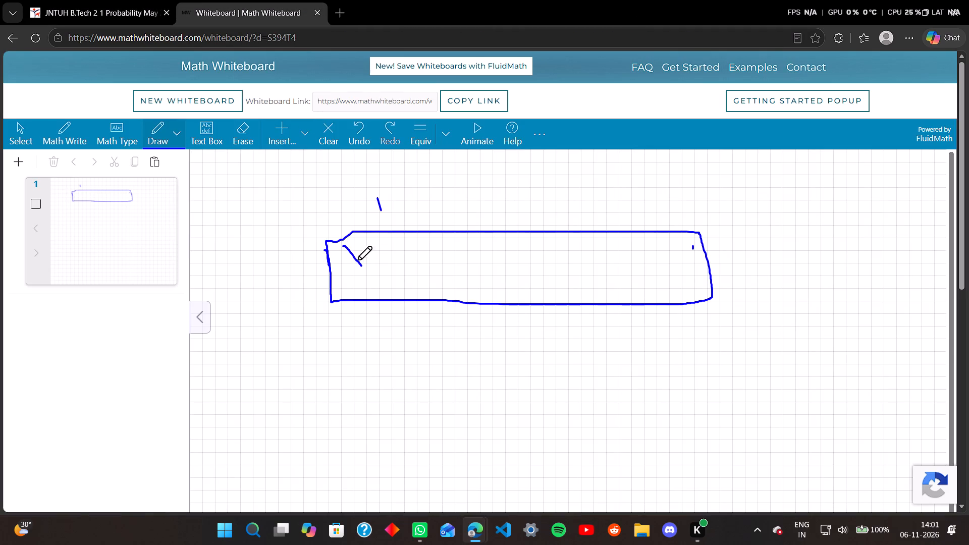
left_click_drag(358, 246, 346, 275)
double_click(346, 275)
left_click_drag(356, 316, 368, 313)
left_click_drag(369, 319, 362, 343)
left_click_drag(361, 344, 359, 338)
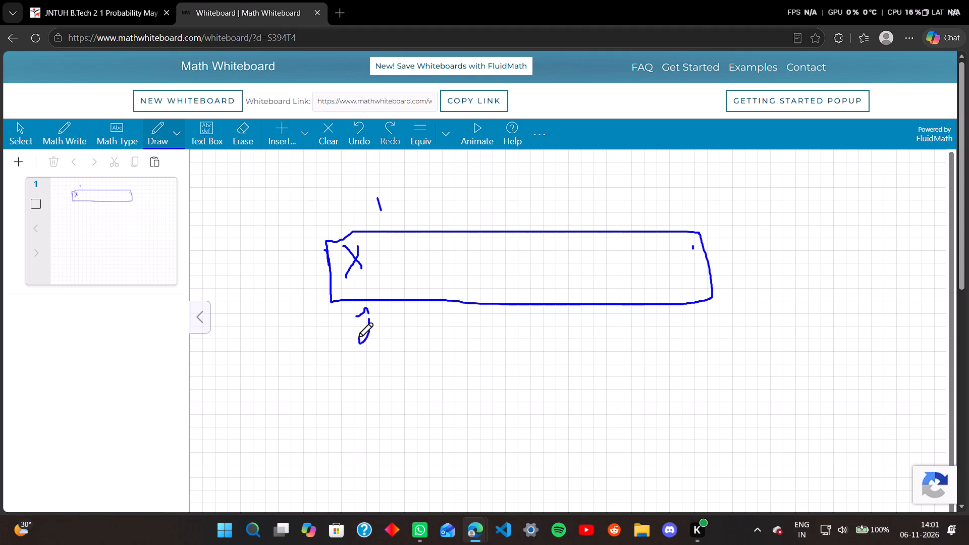
left_click(356, 308)
left_click(359, 319)
Draw a second table row around the y label, directly below and as wide as the x row.
left_click_drag(333, 301, 335, 306)
left_click_drag(337, 346, 337, 356)
left_click_drag(337, 356, 337, 363)
left_click_drag(337, 363, 332, 304)
left_click_drag(333, 335, 333, 343)
left_click_drag(333, 345, 333, 352)
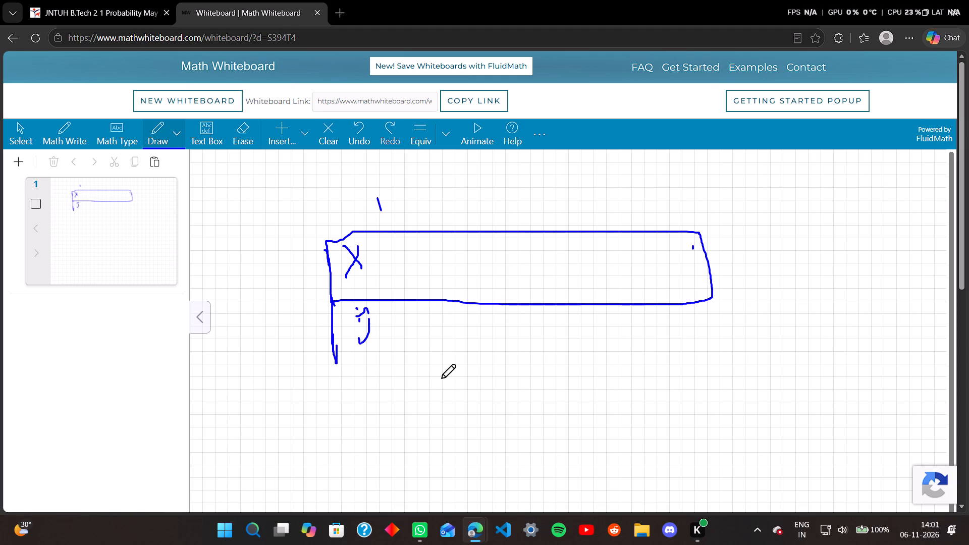
left_click_drag(441, 378, 406, 378)
left_click_drag(464, 364, 448, 365)
left_click_drag(335, 362, 476, 363)
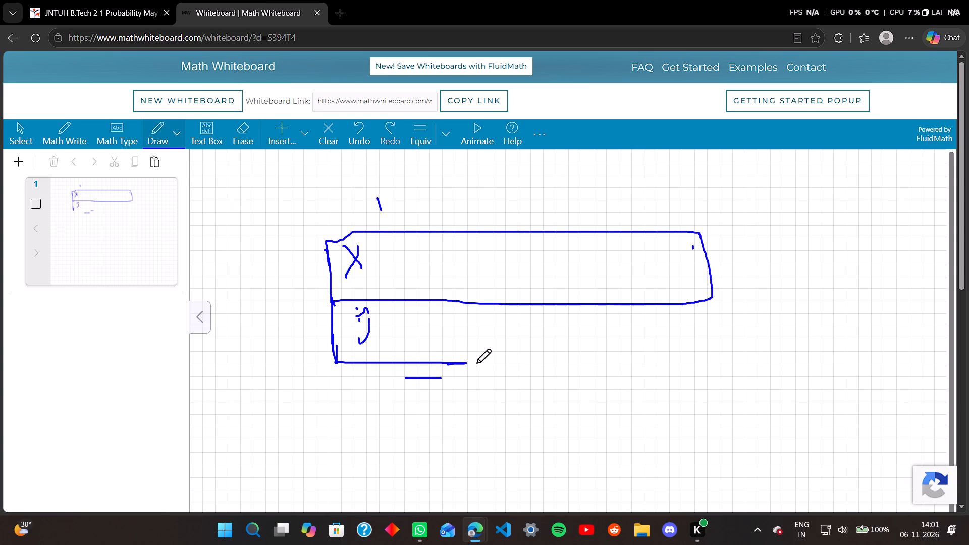
left_click_drag(476, 363, 709, 275)
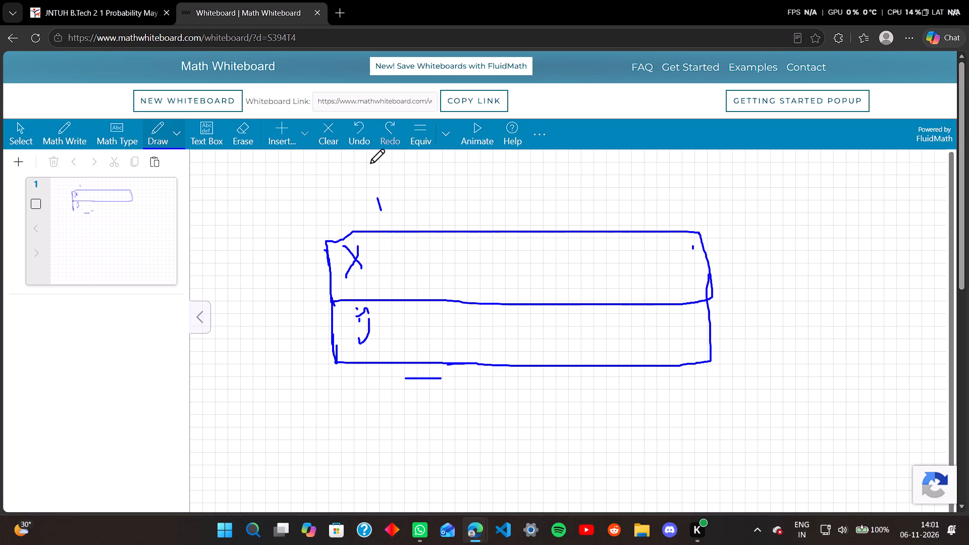
Draw a vertical divider through both rows, just after the x and y labels.
left_click_drag(383, 233, 395, 283)
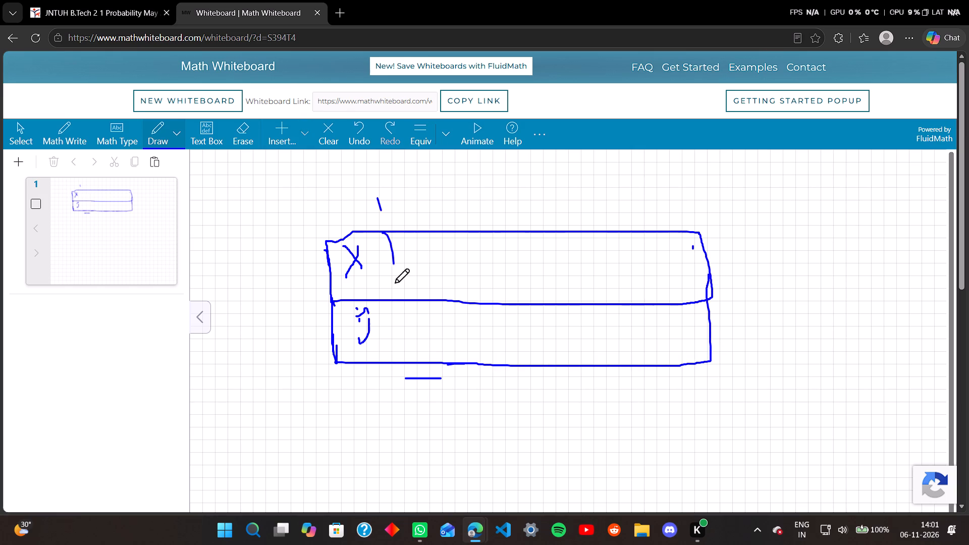
left_click_drag(395, 283, 400, 357)
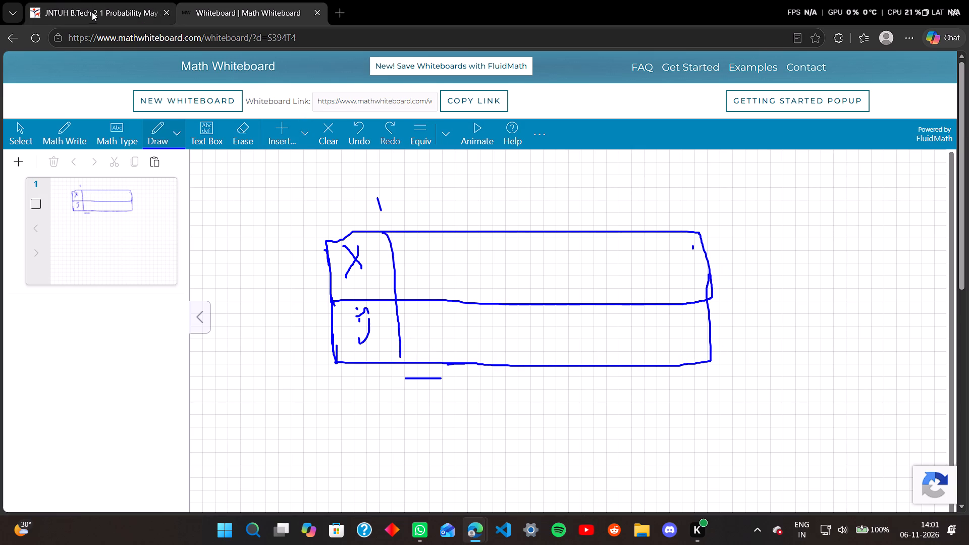
Check question 9.a in the question paper and handwrite 2 as the first value in the x row.
left_click(96, 13)
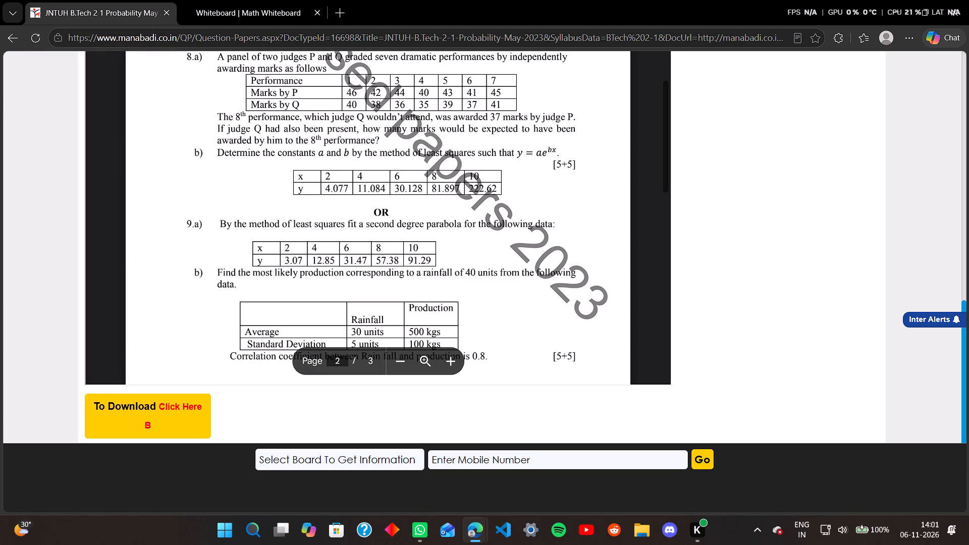
left_click(232, 0)
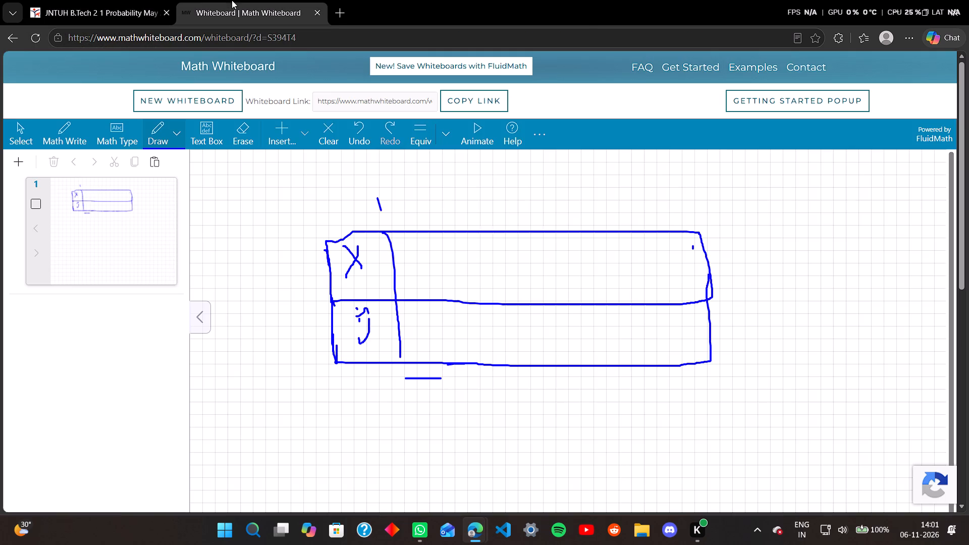
left_click(402, 268)
left_click_drag(402, 268, 420, 285)
left_click(418, 286)
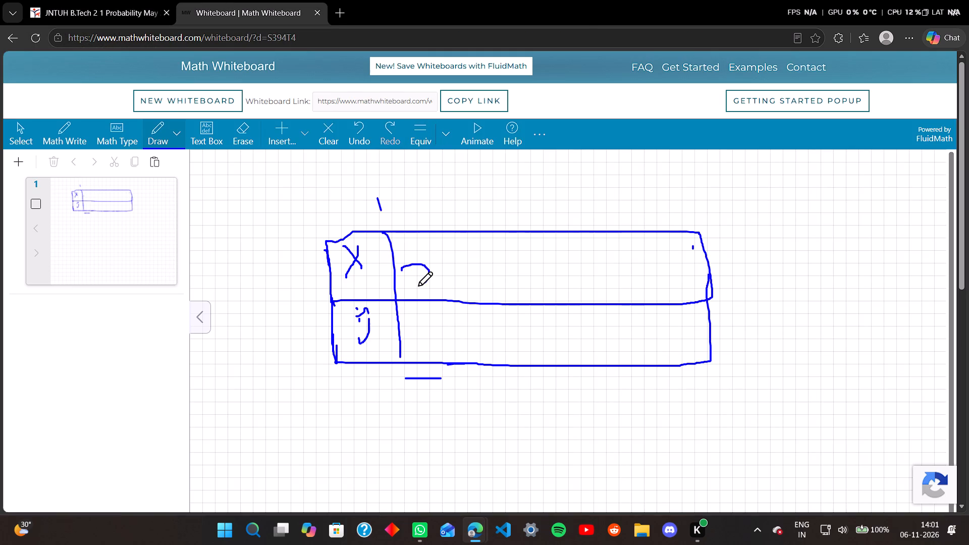
double_click(450, 291)
left_click_drag(445, 289, 412, 289)
left_click(412, 289)
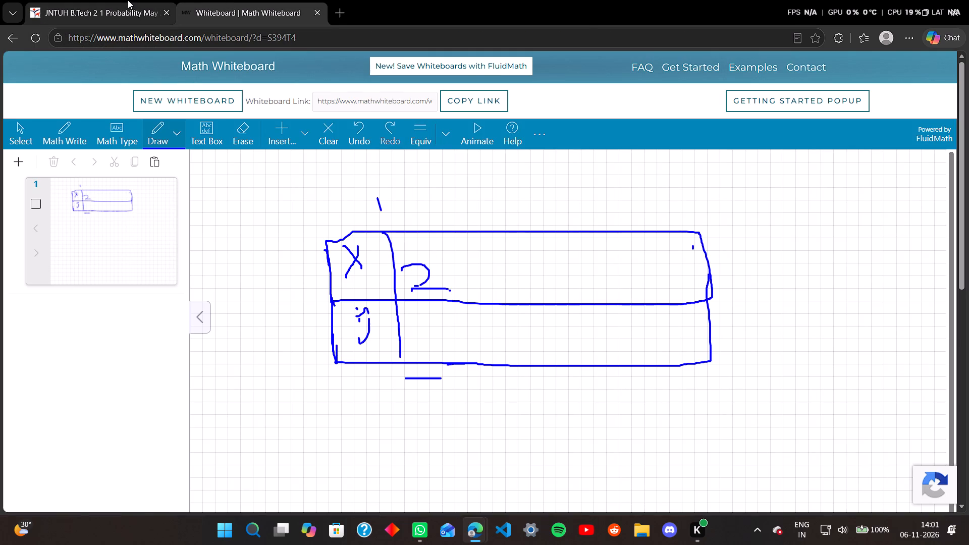
Check question 9.a in the question paper and handwrite 3.07 as the first value in the y row.
left_click(126, 11)
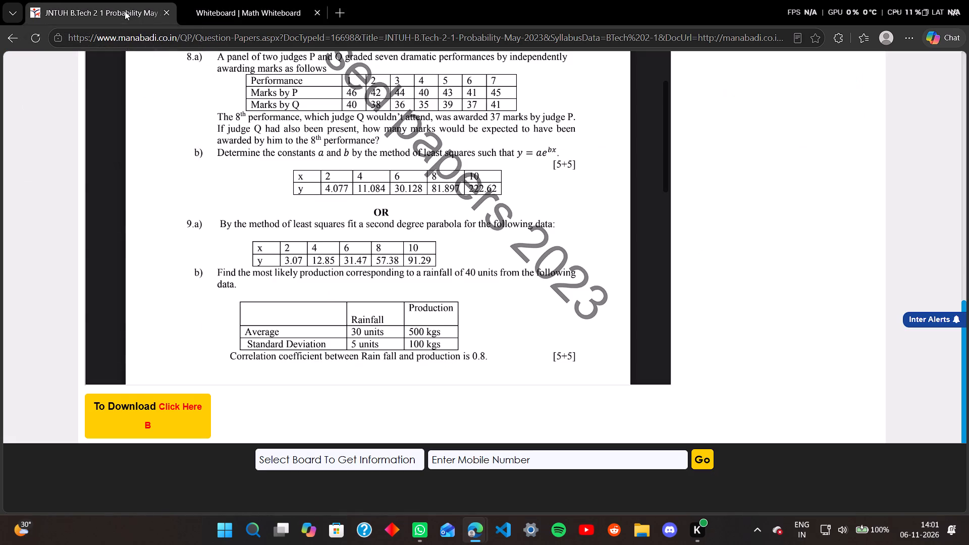
left_click(240, 9)
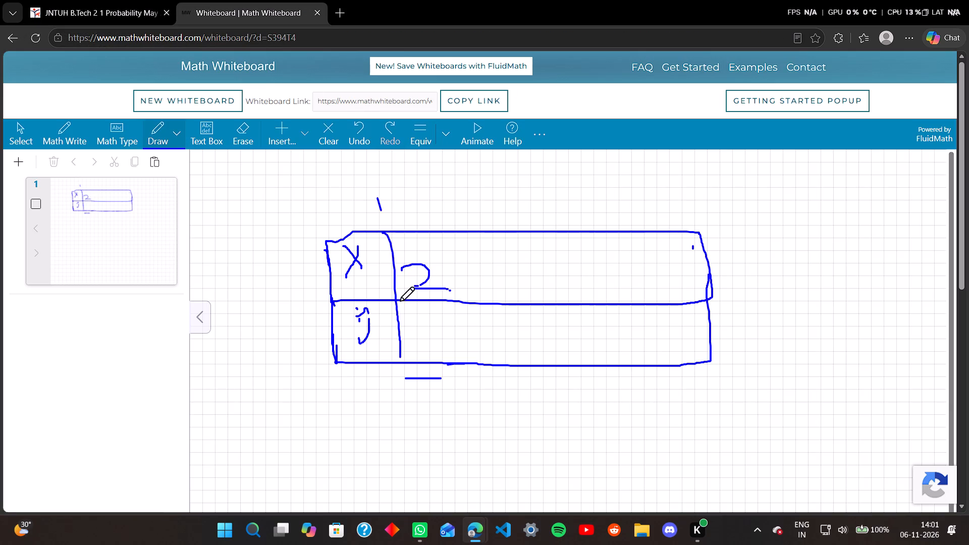
left_click_drag(403, 325, 417, 320)
left_click_drag(417, 320, 408, 349)
left_click(439, 347)
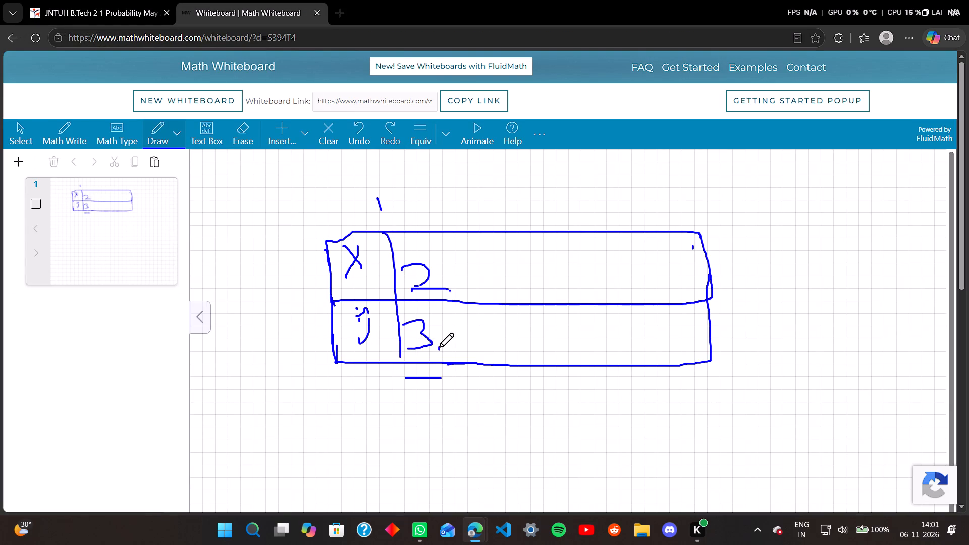
left_click(446, 328)
left_click_drag(446, 335, 451, 342)
left_click_drag(453, 342, 456, 336)
left_click(457, 329)
left_click_drag(452, 325, 444, 333)
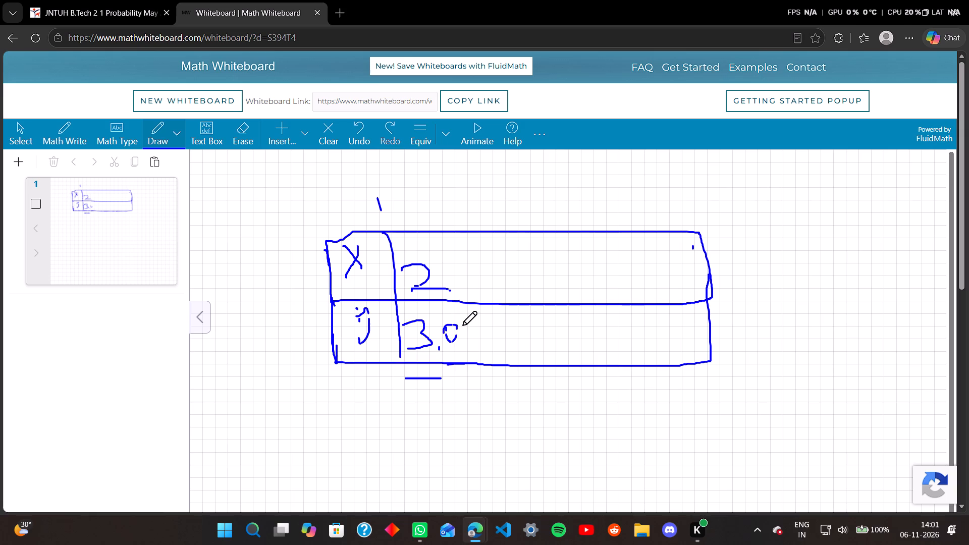
left_click(469, 324)
left_click(473, 322)
left_click_drag(474, 322, 476, 343)
left_click_drag(474, 334, 472, 329)
left_click(472, 329)
left_click_drag(472, 329, 472, 323)
left_click(472, 322)
Draw a vertical divider through both rows, just after the column holding 2 and 3.07.
left_click_drag(508, 234, 514, 348)
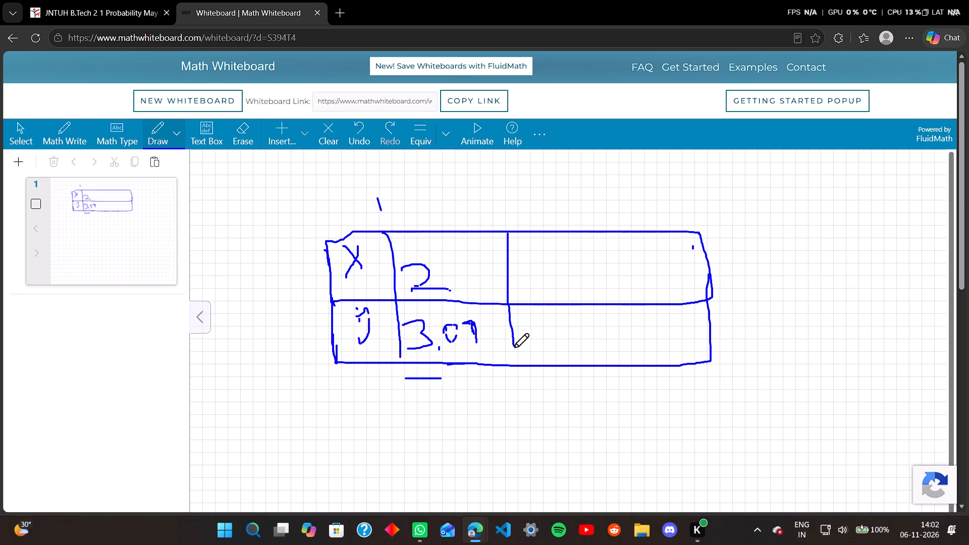
left_click_drag(514, 348, 514, 363)
Insert a text box on the whiteboard and open it for editing.
left_click(289, 127)
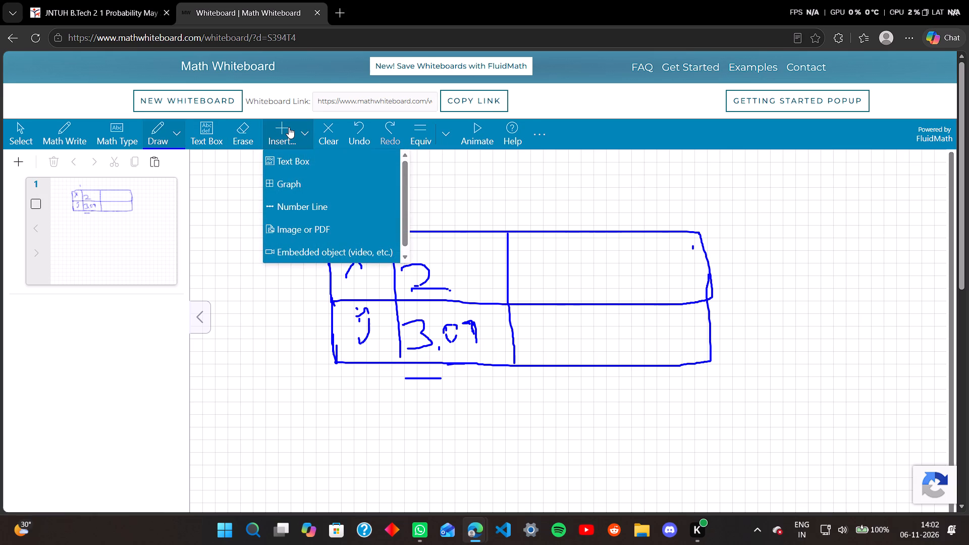
left_click(294, 162)
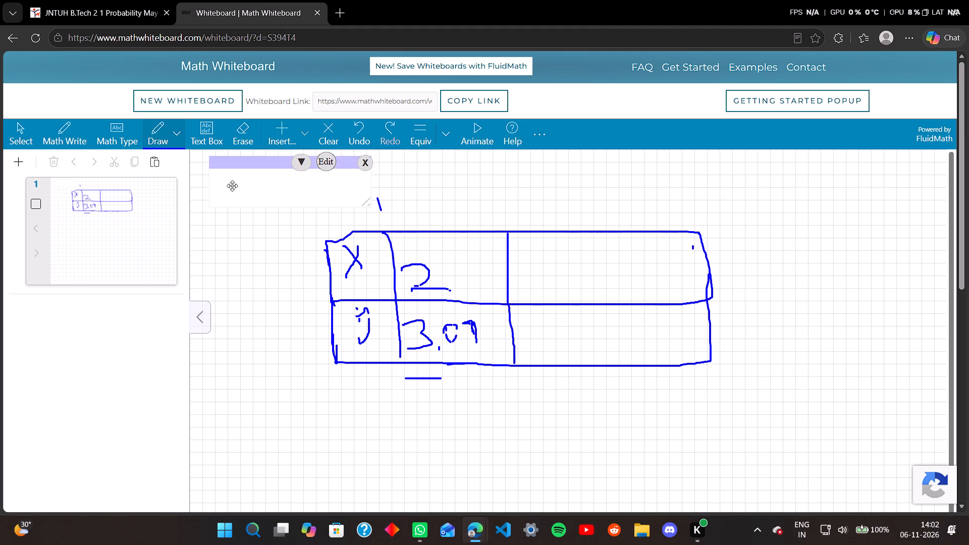
key("w")
key("w")
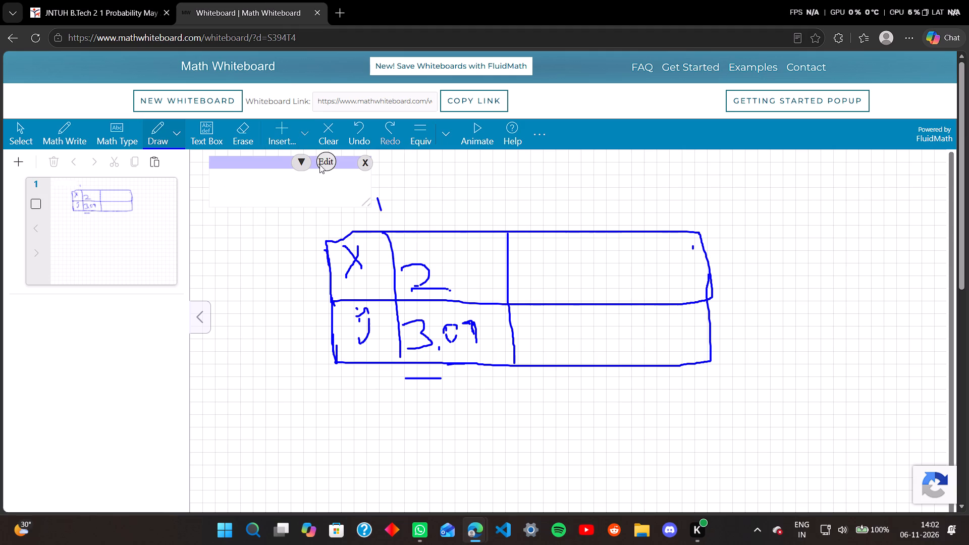
left_click(319, 165)
key("w")
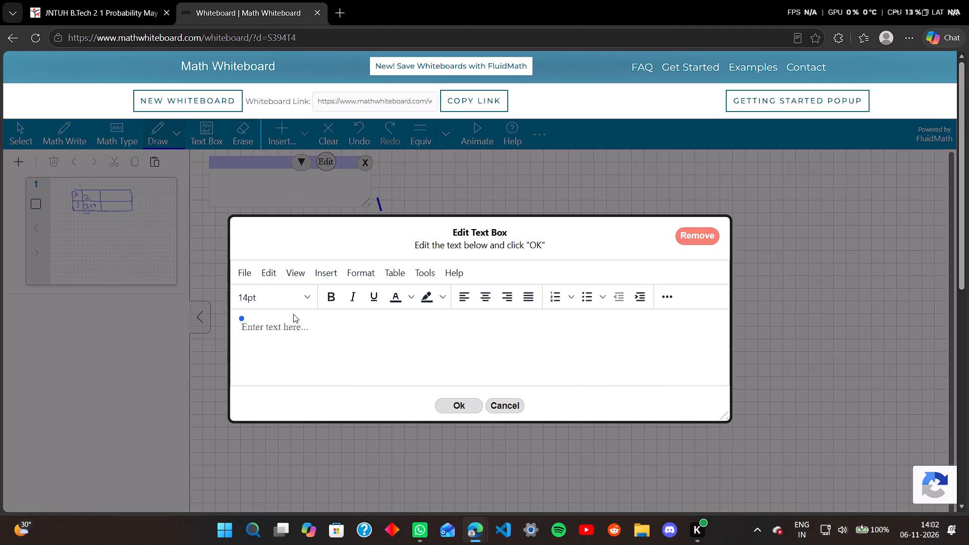
Insert a table of 10 columns and 2 rows in the text box.
left_click(303, 301)
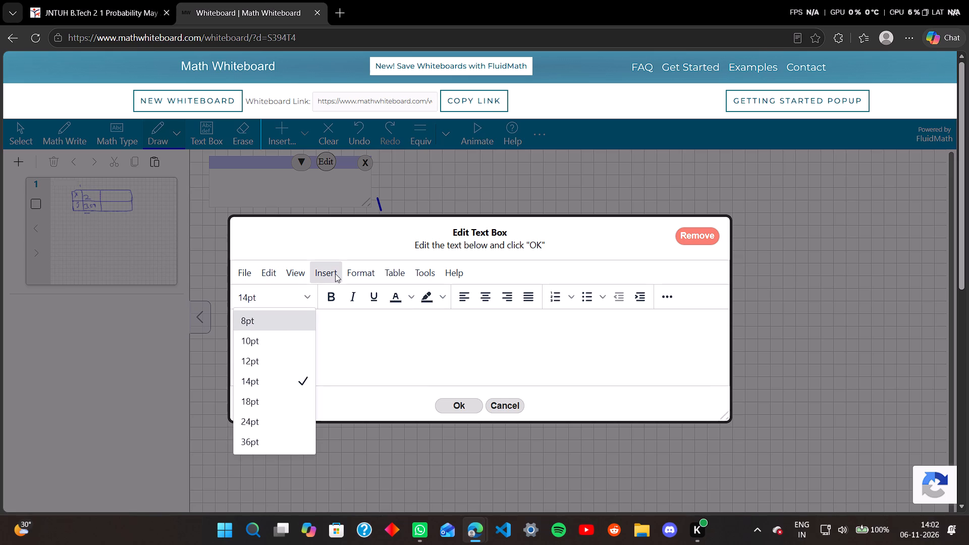
left_click(336, 273)
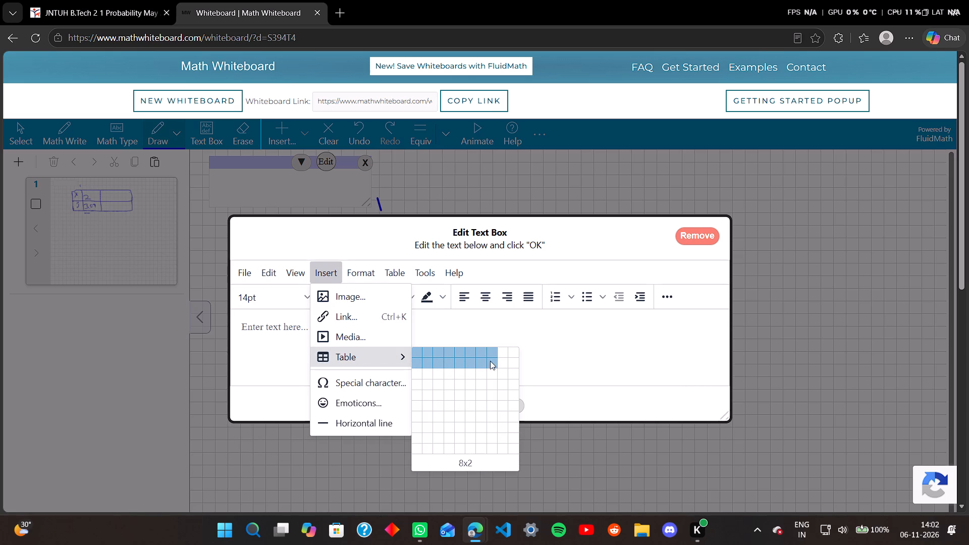
left_click(515, 366)
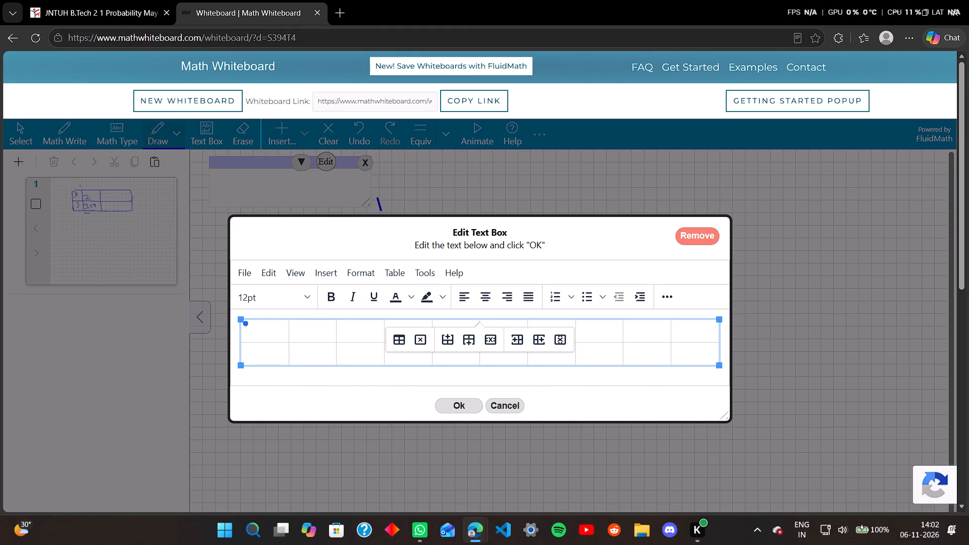
Enter x and y as the row labels in the table's first column, trying an 18pt font size for the x label.
key("x")
key("Return")
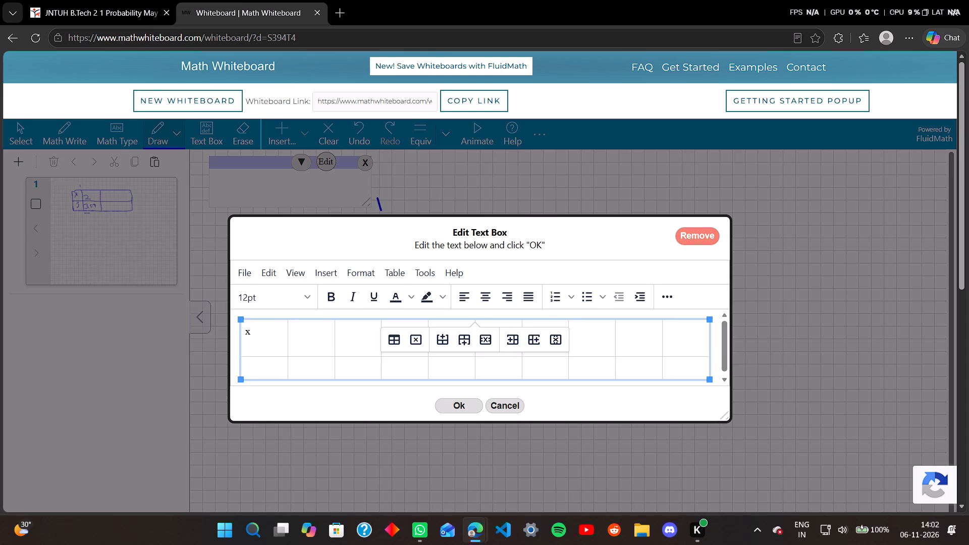
key("BackSpace")
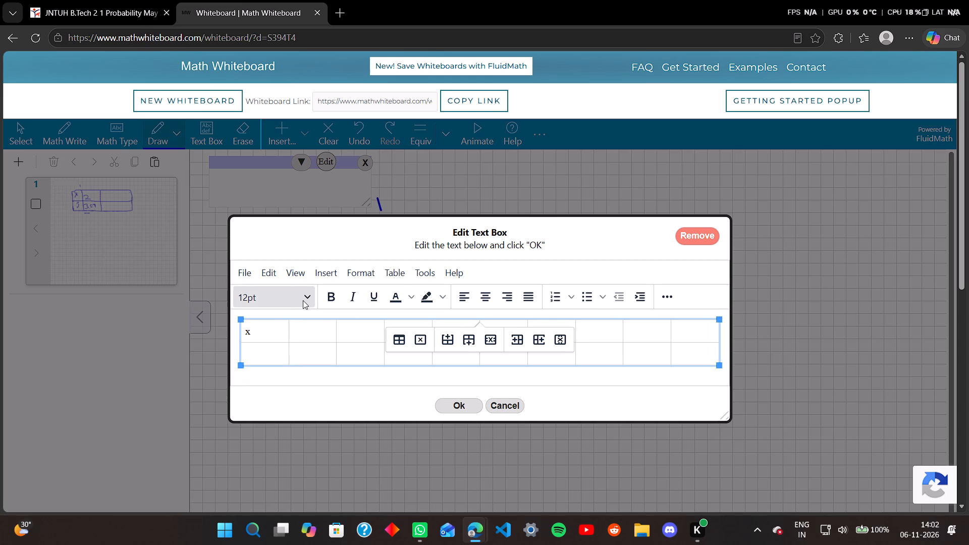
left_click(305, 298)
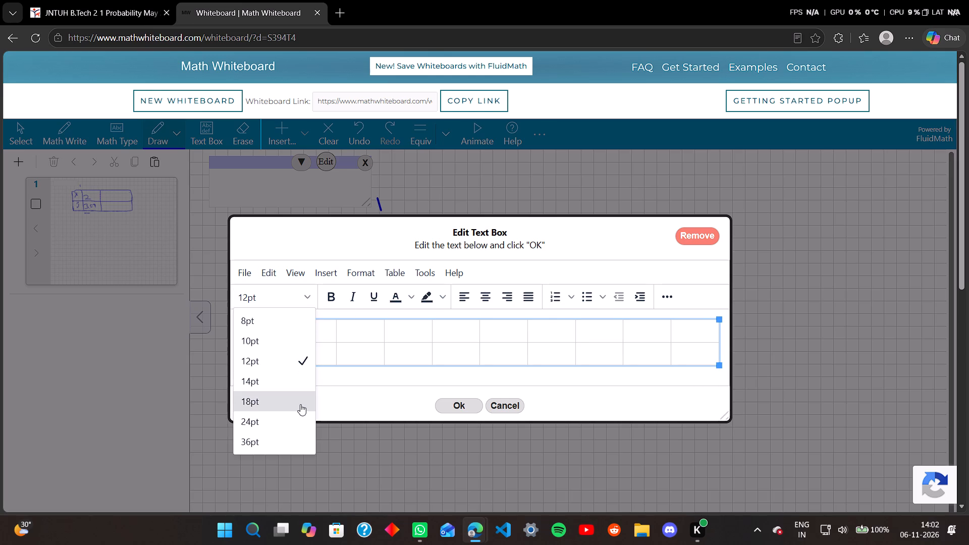
left_click(300, 404)
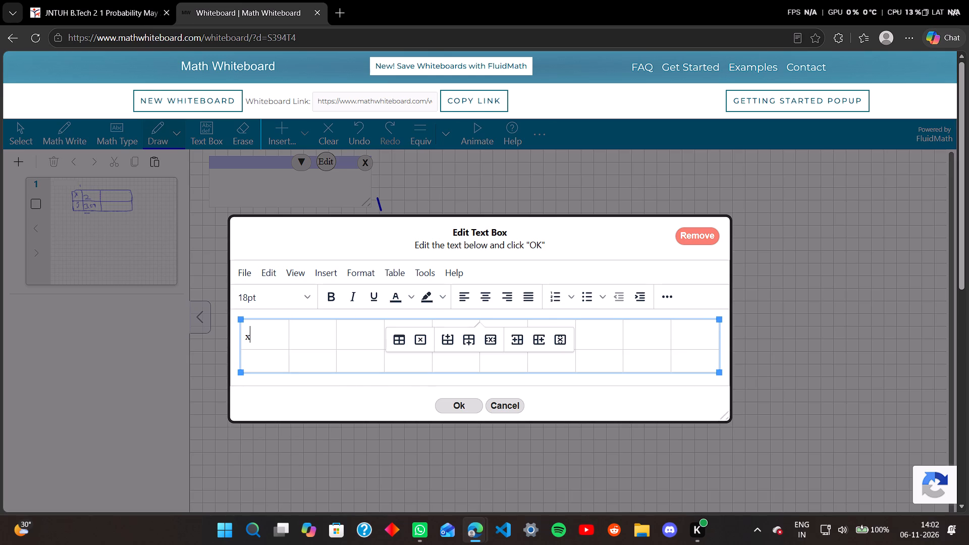
left_click(269, 362)
key("y")
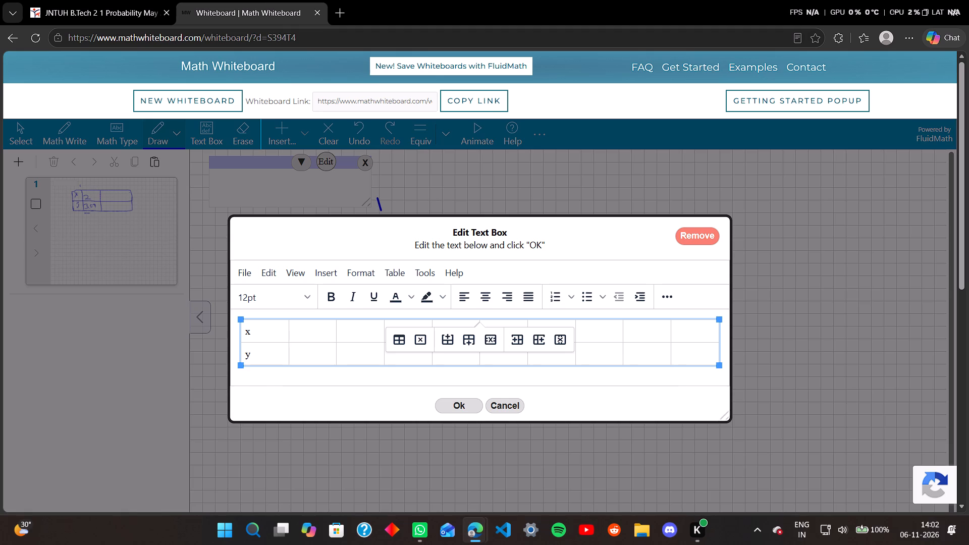
Enter 2 and 4 as the first two values in the table's x row.
left_click(312, 336)
key("2")
left_click(357, 330)
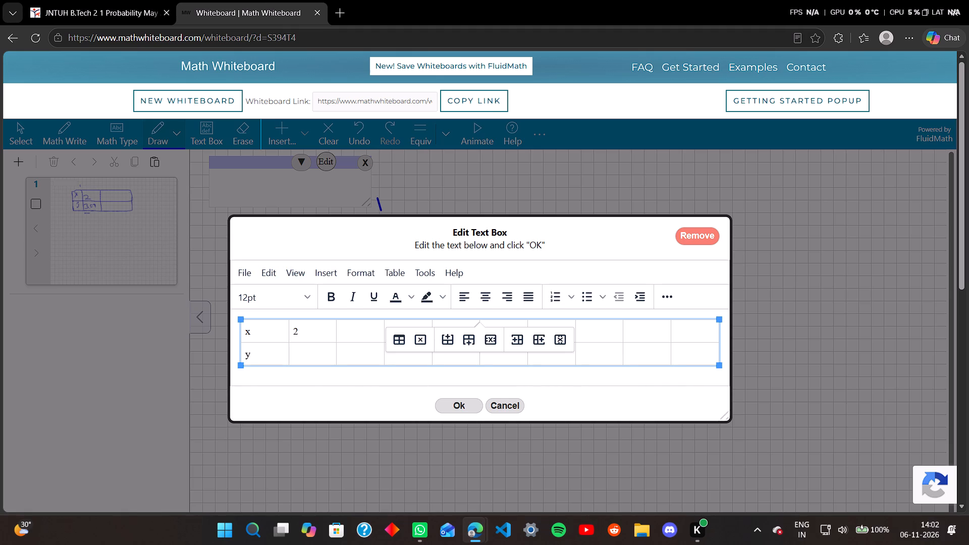
key("4")
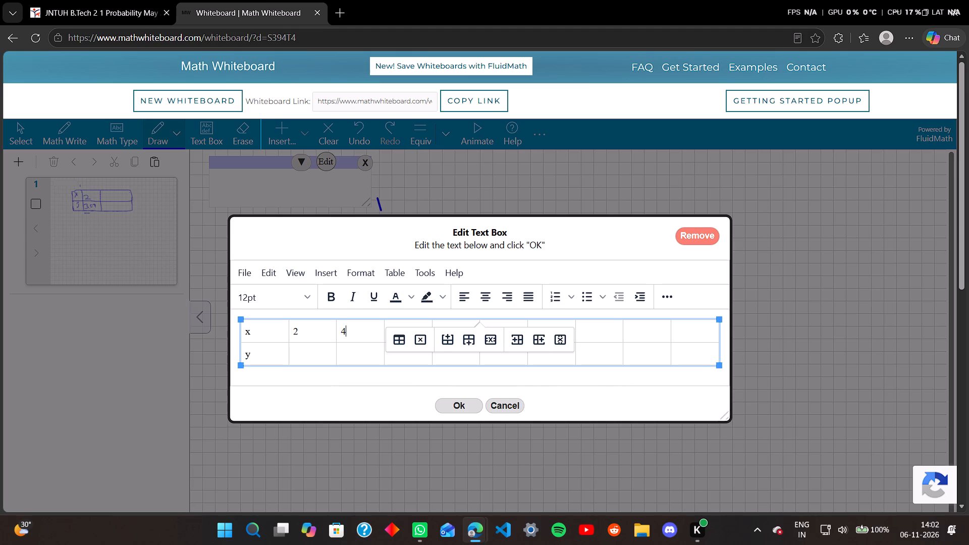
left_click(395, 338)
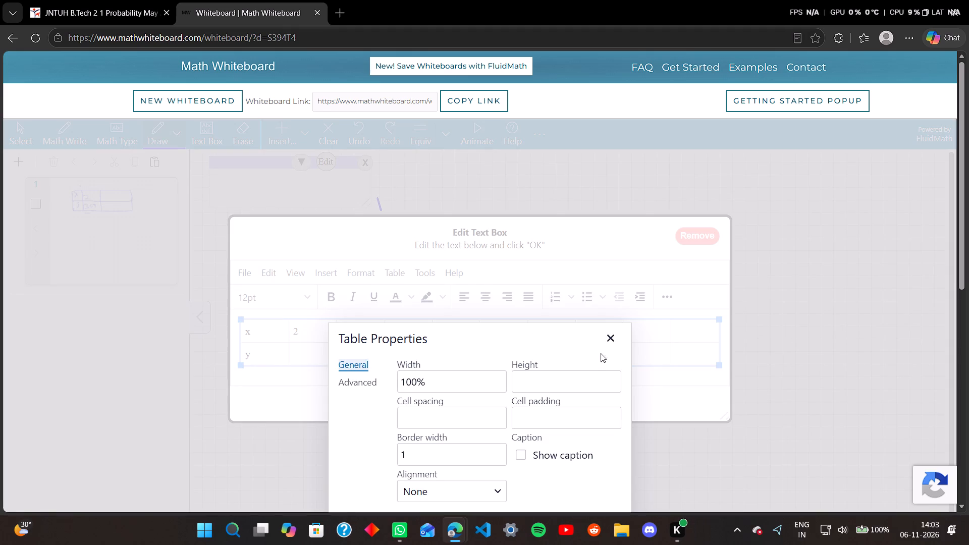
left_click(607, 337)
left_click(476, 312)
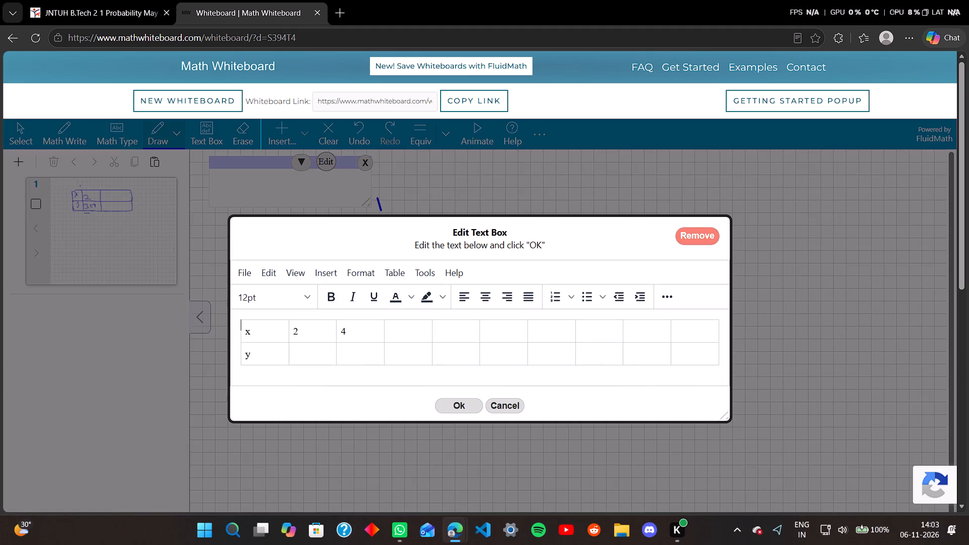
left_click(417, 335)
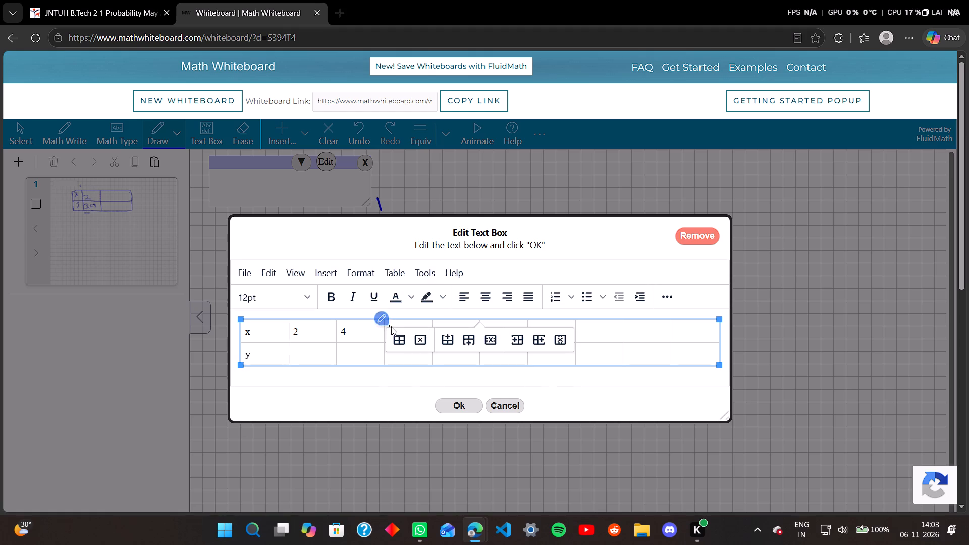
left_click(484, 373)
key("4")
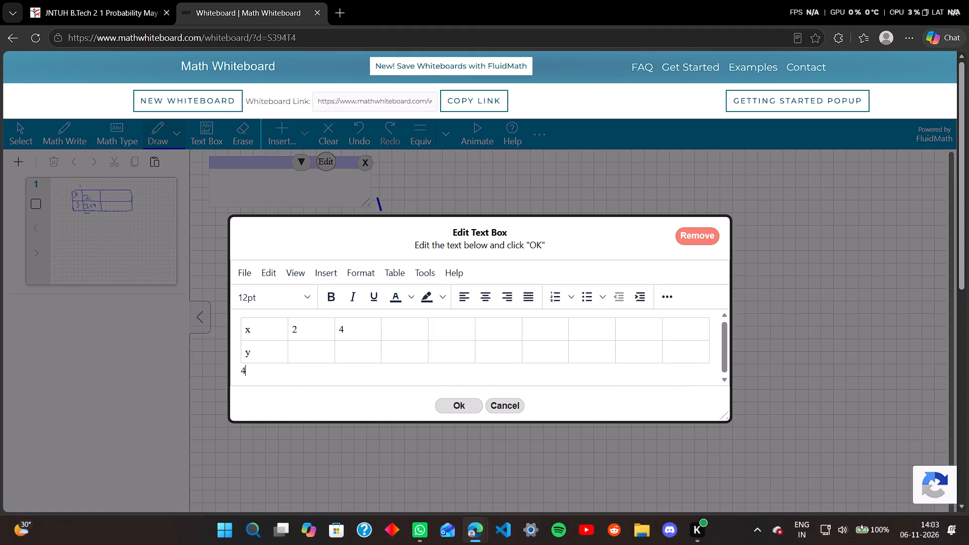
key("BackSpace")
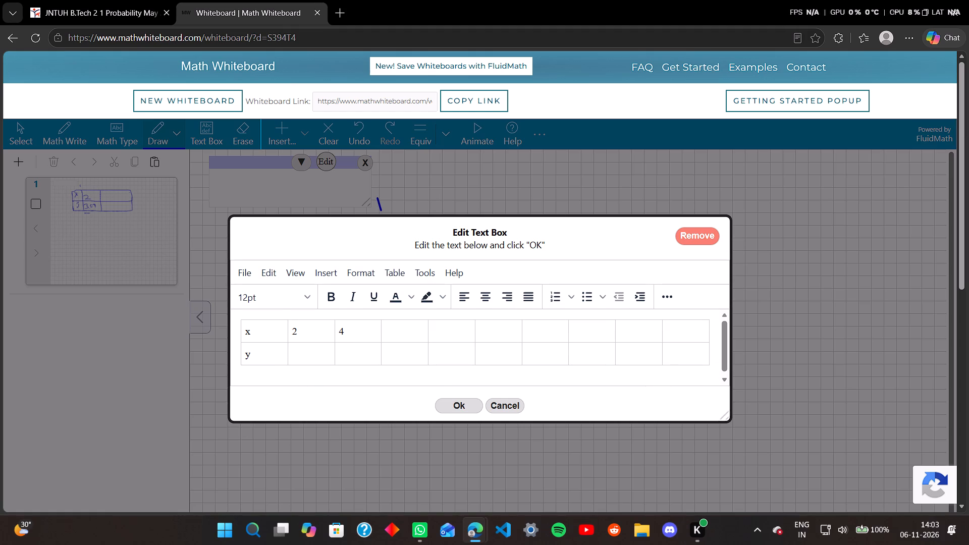
Enter 6 as the third value in the table's x row.
left_click(403, 334)
key("6")
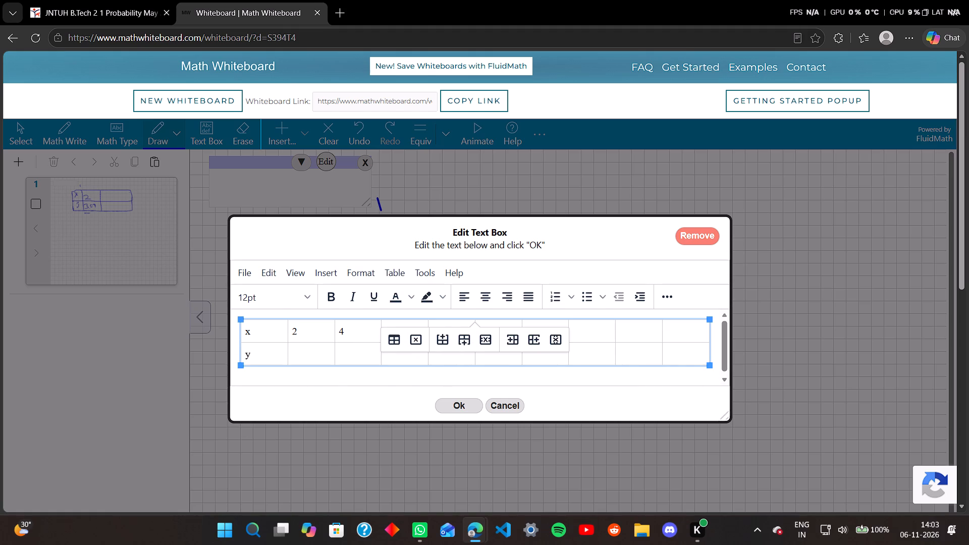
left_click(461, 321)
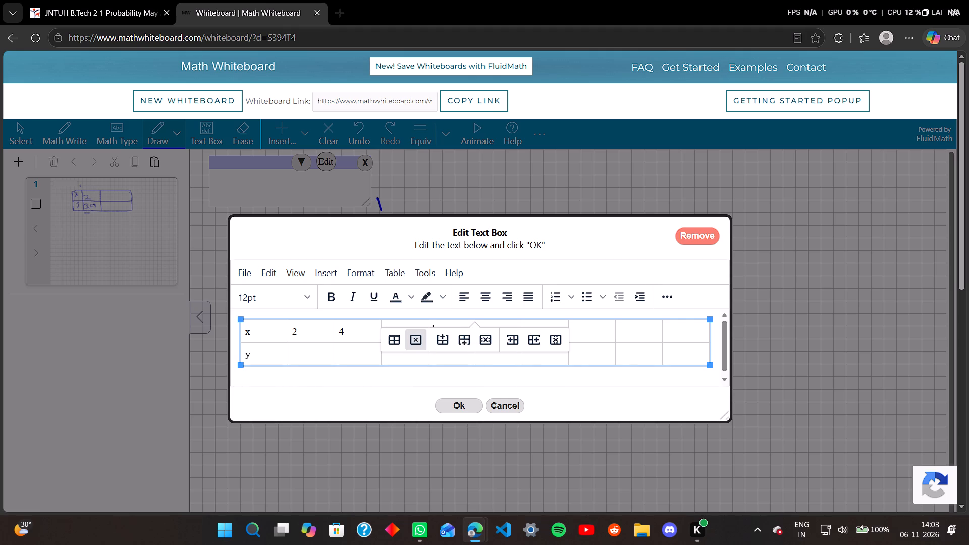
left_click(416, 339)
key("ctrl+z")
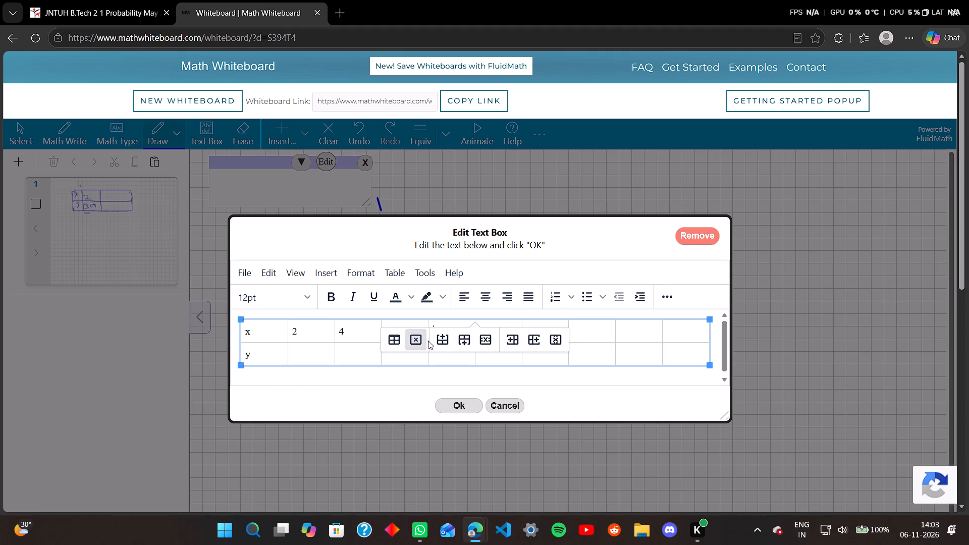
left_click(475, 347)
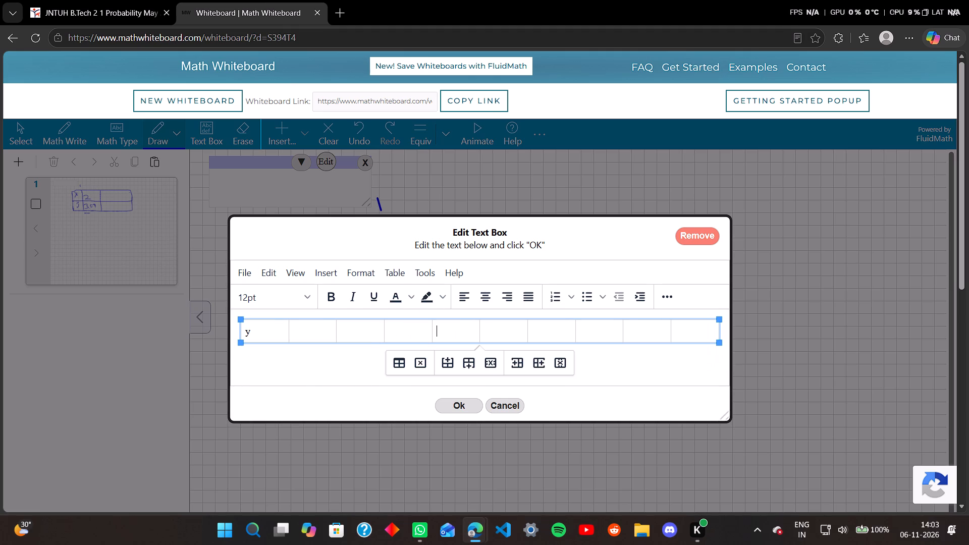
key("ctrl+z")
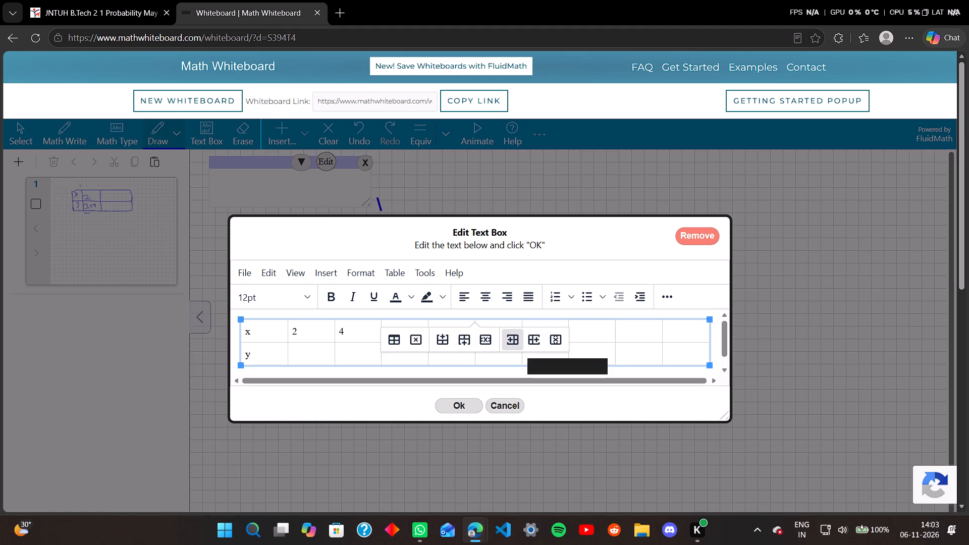
Delete one empty column from the table, just after the column holding 6.
left_click(553, 344)
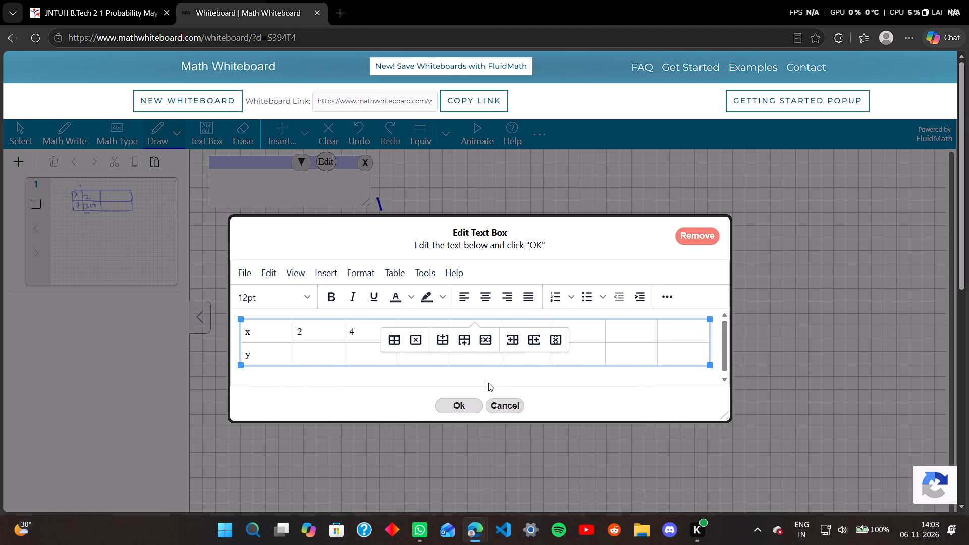
Enter 8 and 10 as the last two x values, checking question 9.a in the question paper.
left_click(486, 366)
left_click(478, 358)
left_click(581, 335)
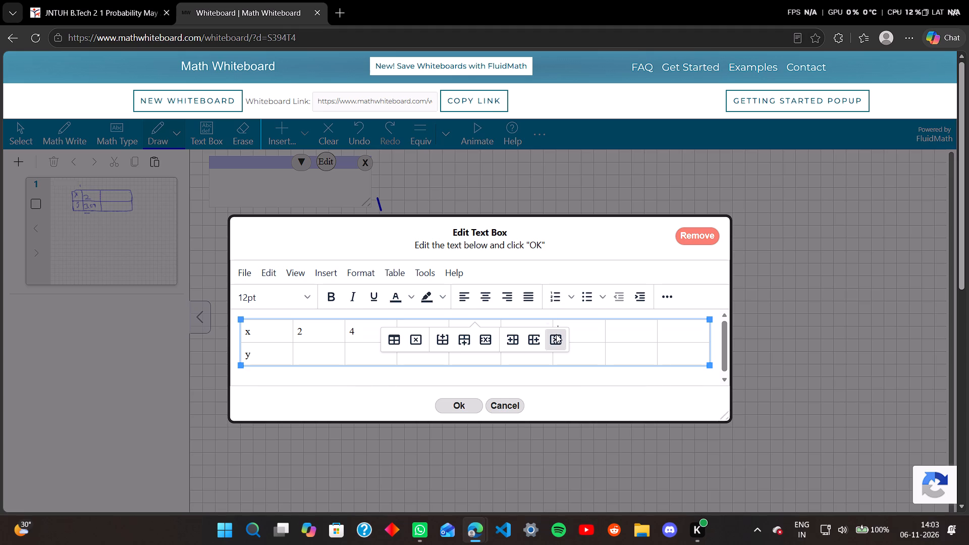
left_click(419, 321)
triple_click(465, 321)
key("8")
double_click(519, 323)
left_click(106, 9)
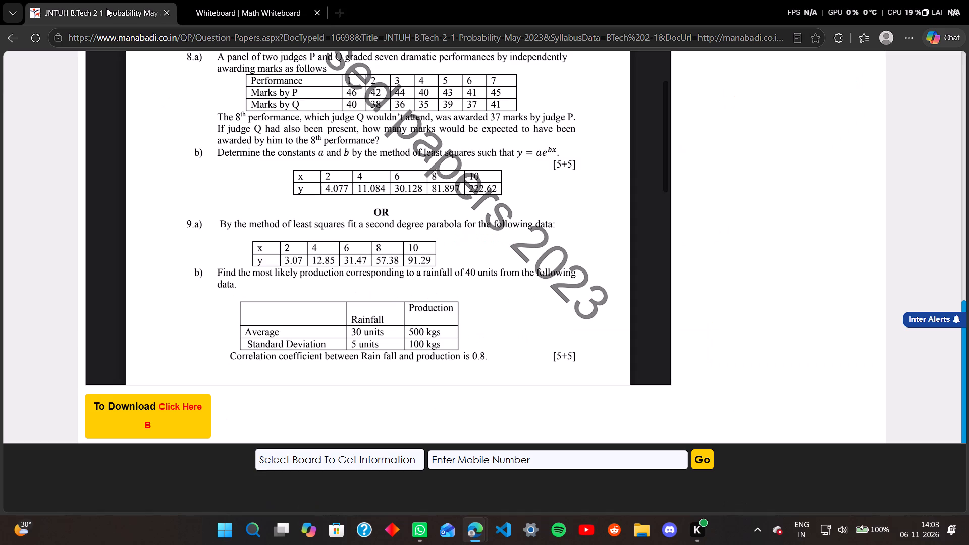
left_click(278, 6)
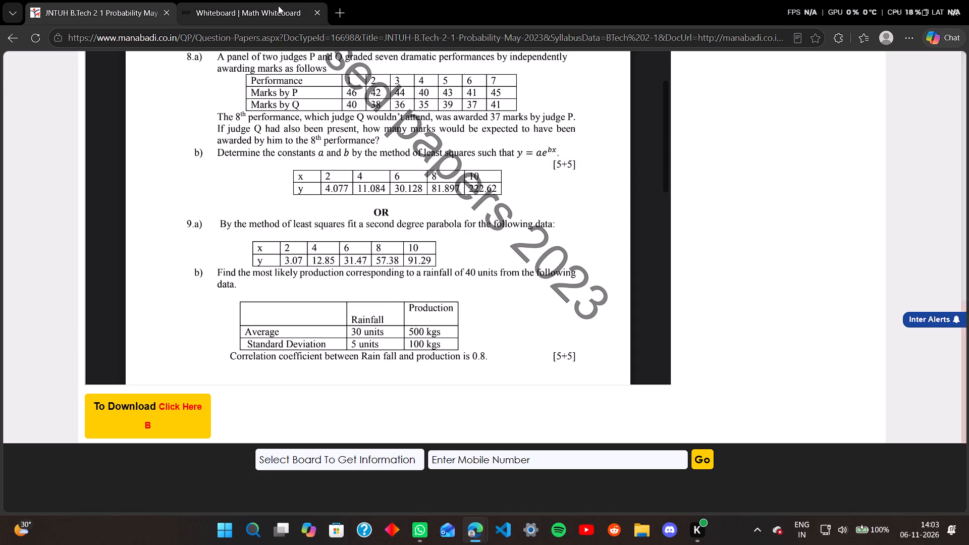
key("1")
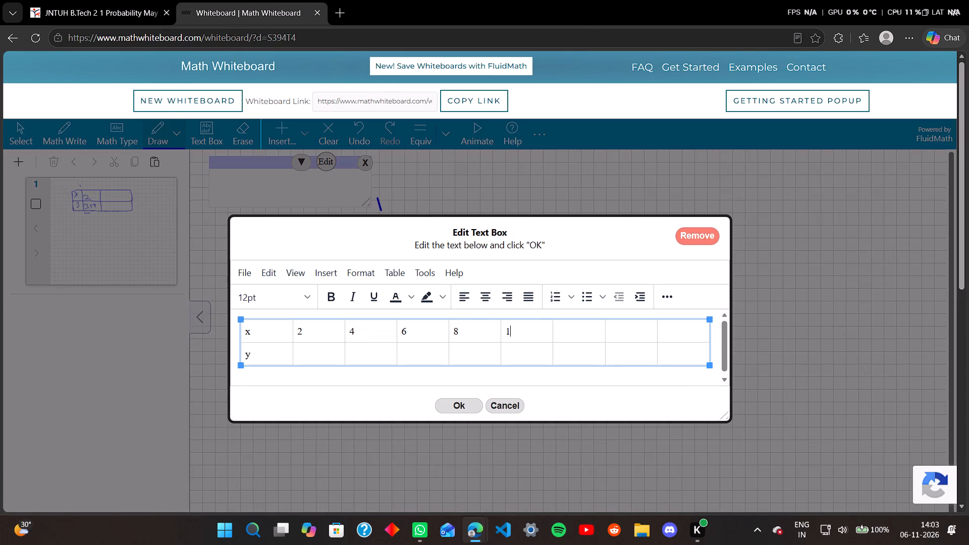
key("0")
Enter 3.07 and 12.85 as the first two values in the table's y row, checking question 9.a in the question paper.
left_click(309, 351)
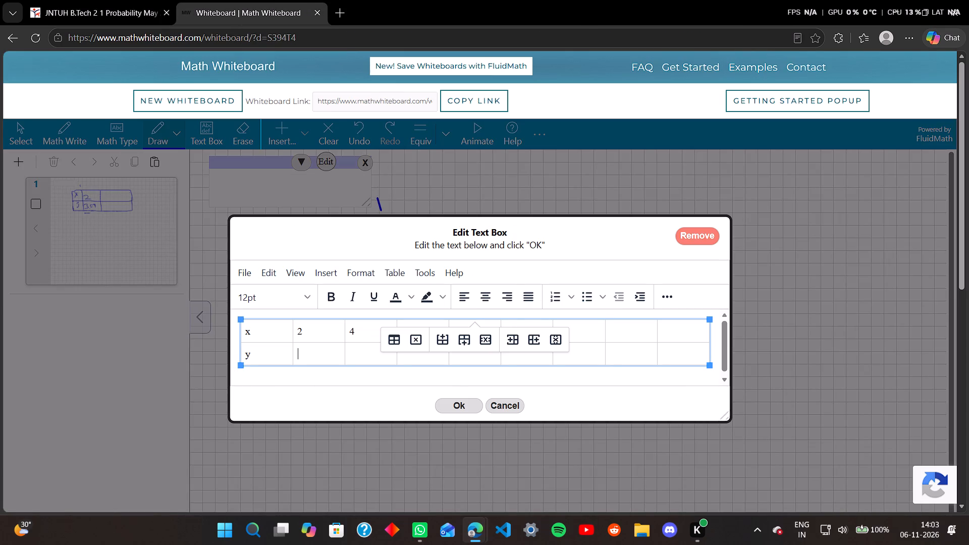
left_click(89, 0)
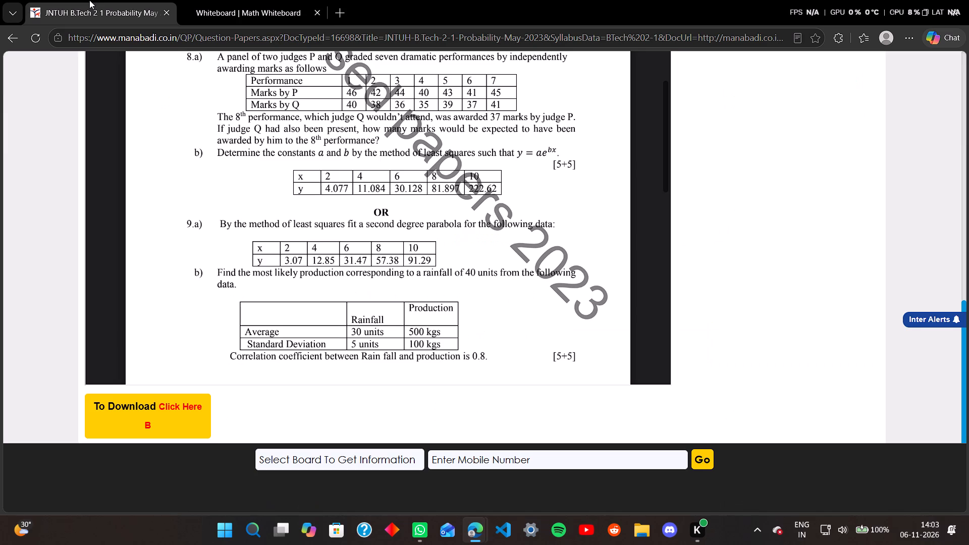
left_click(272, 0)
type("3.0")
key("7")
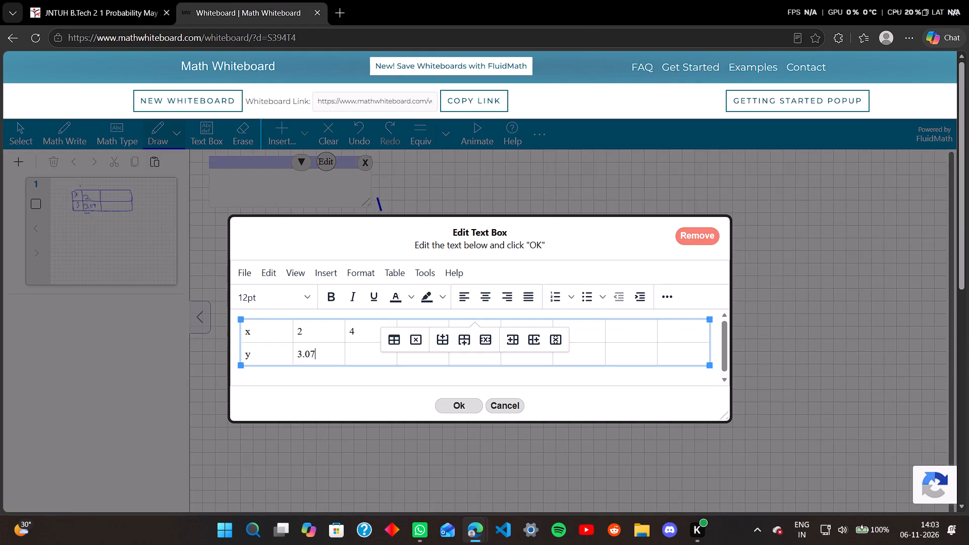
left_click(139, 0)
left_click(261, 3)
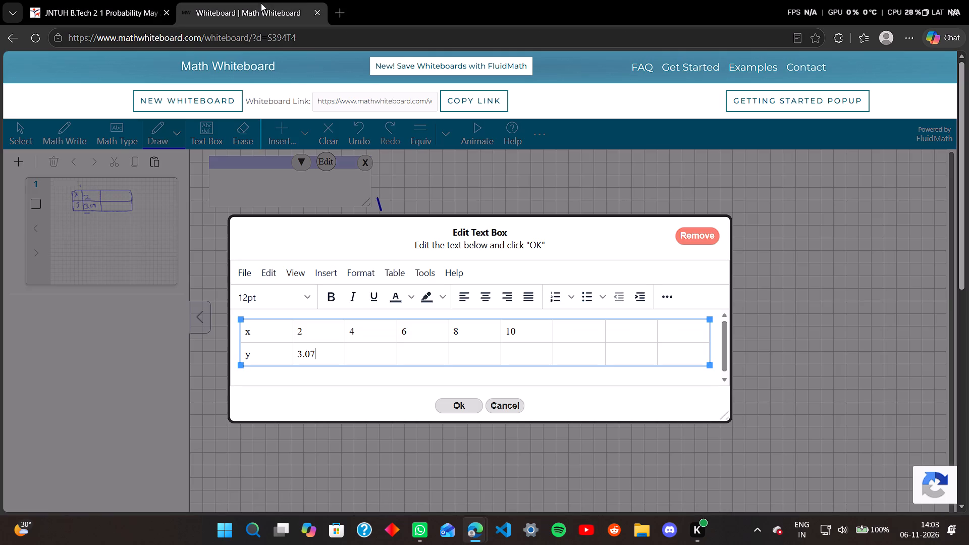
left_click(368, 358)
type("12.")
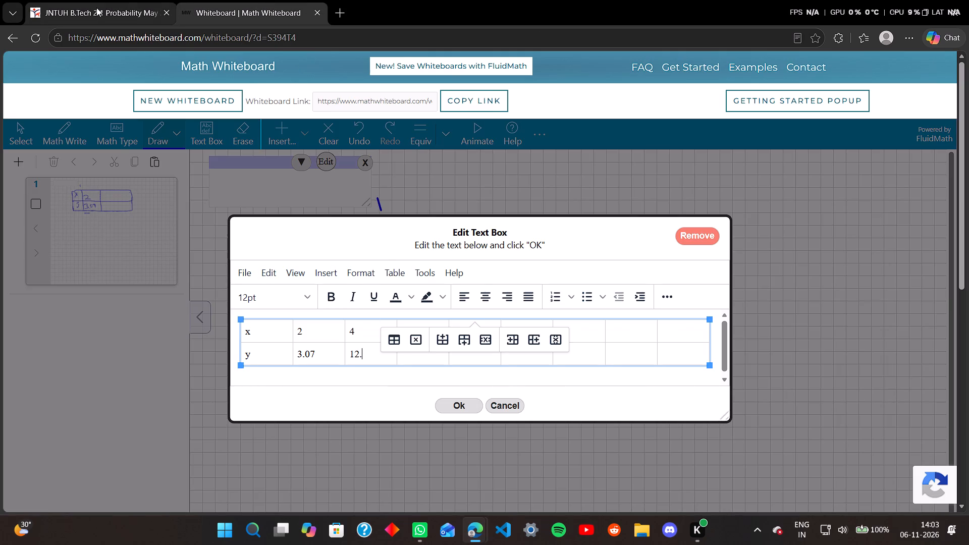
left_click(96, 8)
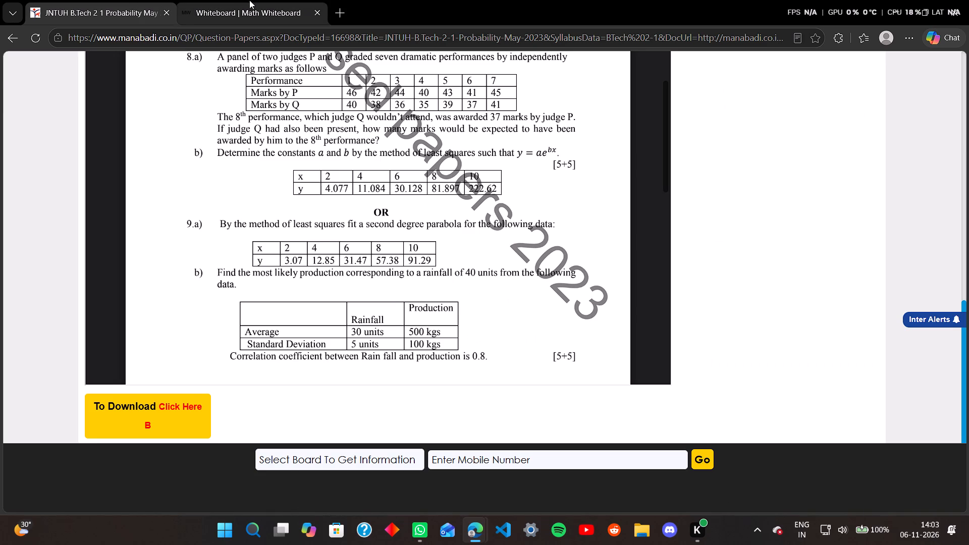
left_click(252, 0)
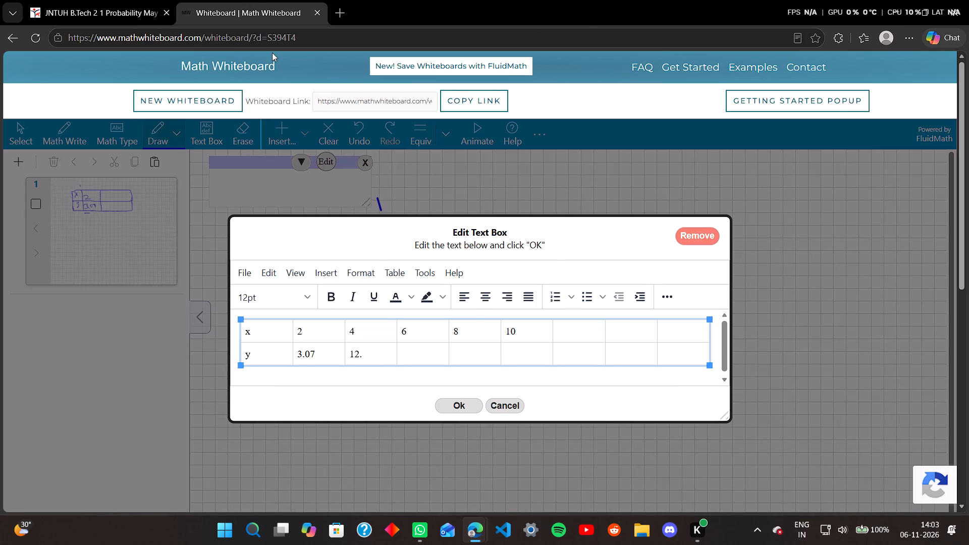
key("8")
key("5")
Enter 31.47, 57.38 and 91.29 as the remaining y values under 6, 8 and 10, checking question 9.a.
left_click(103, 9)
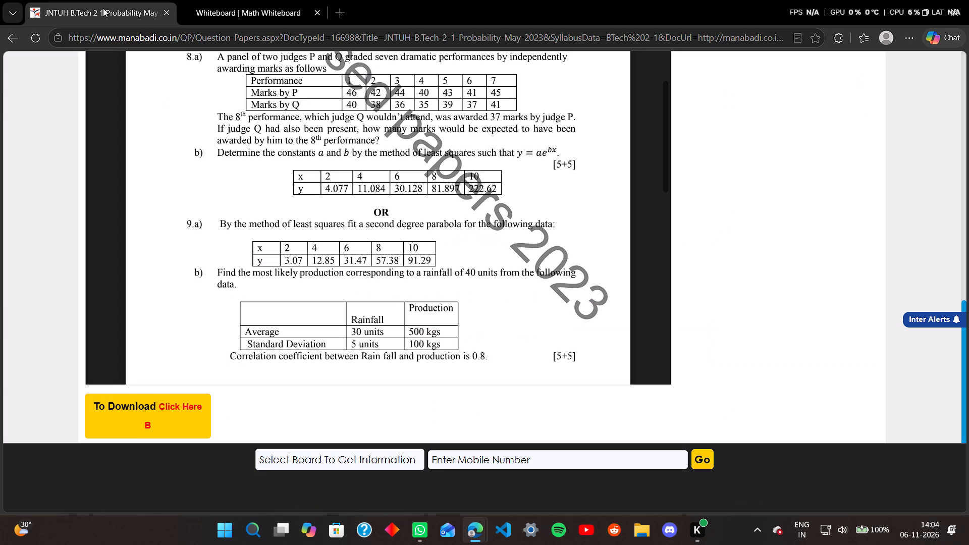
left_click(228, 5)
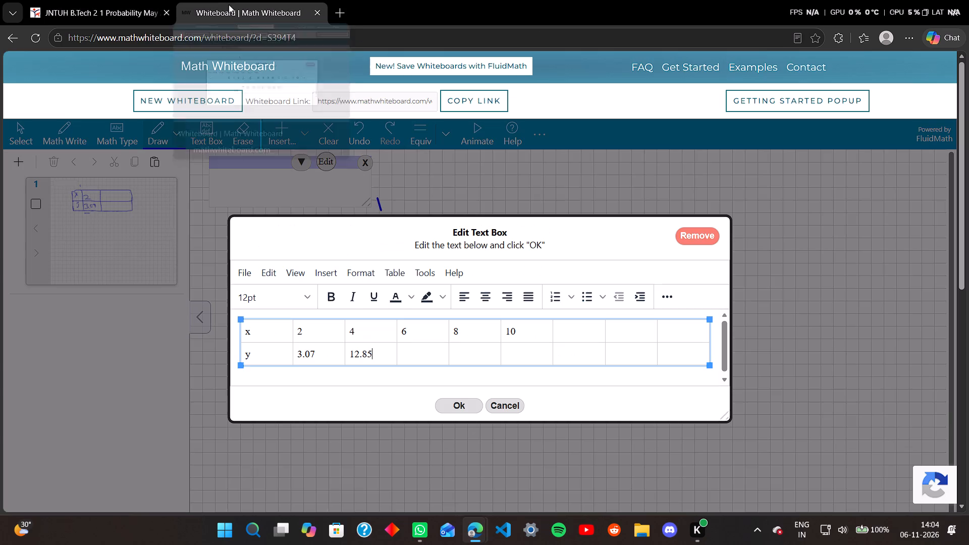
left_click(423, 365)
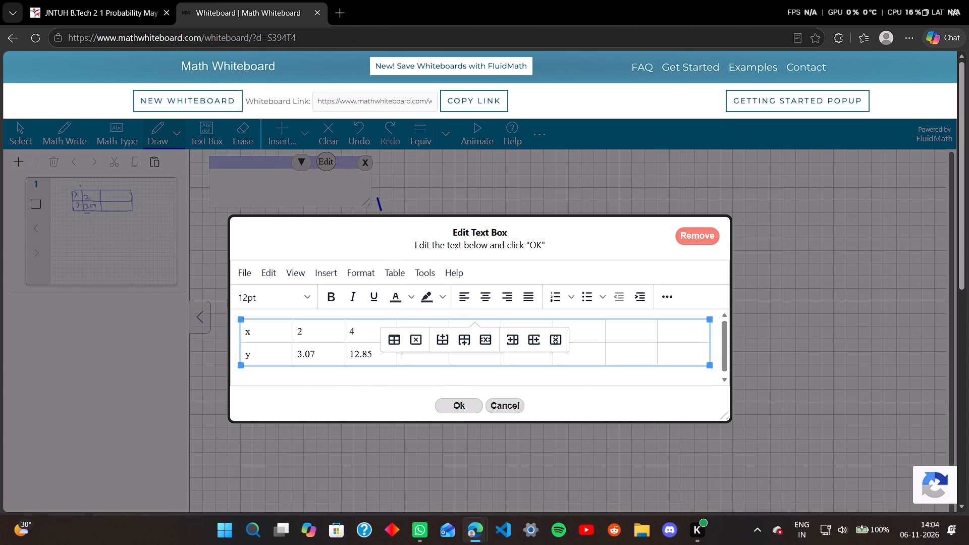
type("31")
type(".47")
left_click(122, 12)
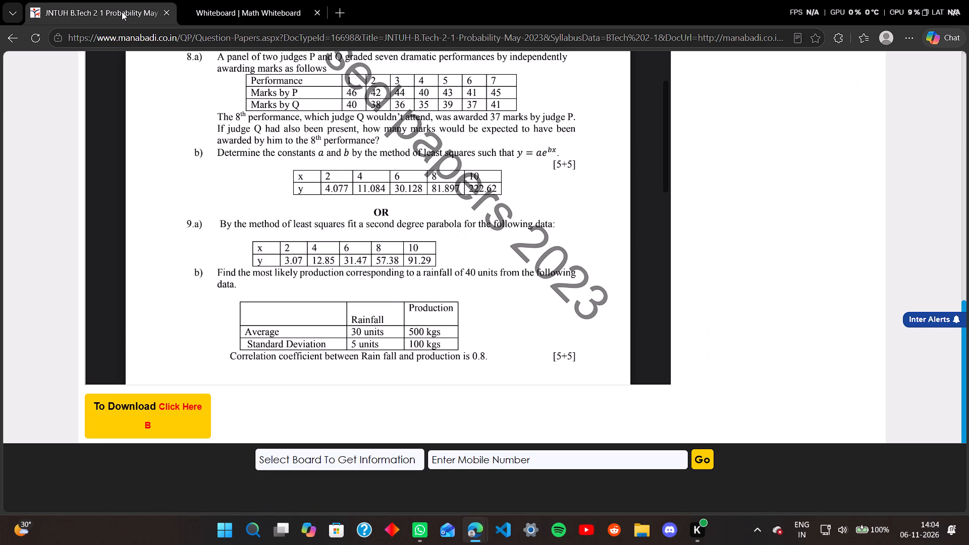
left_click(251, 14)
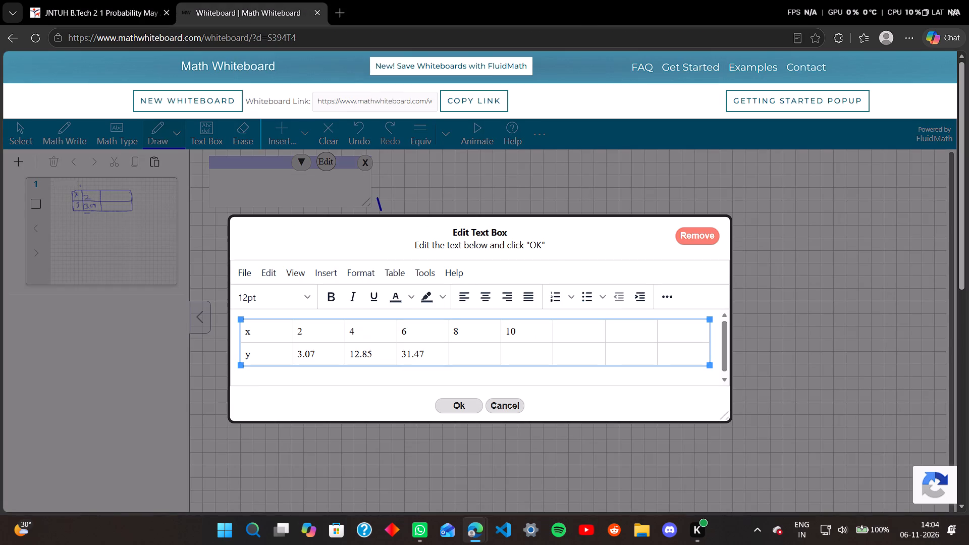
left_click(468, 364)
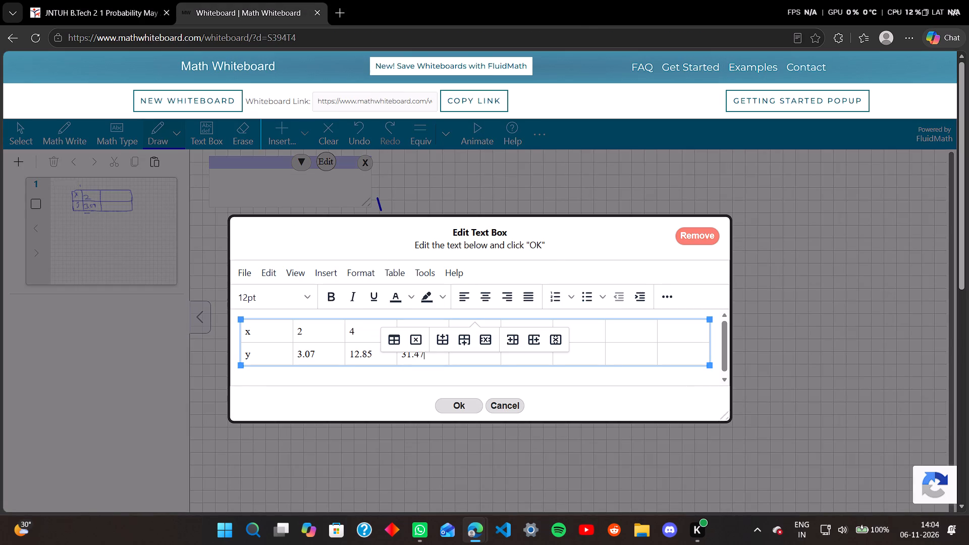
left_click(470, 360)
type("57.38")
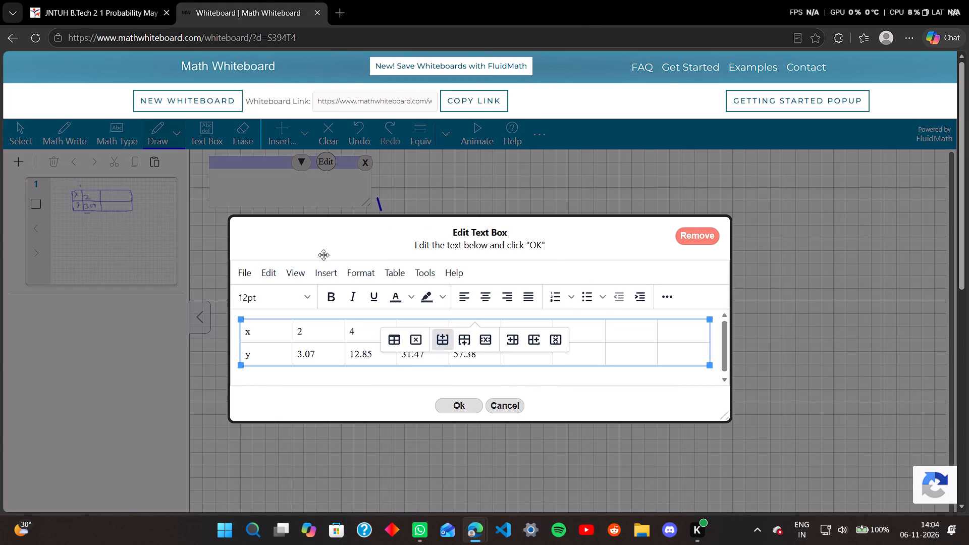
left_click(101, 0)
left_click(238, 0)
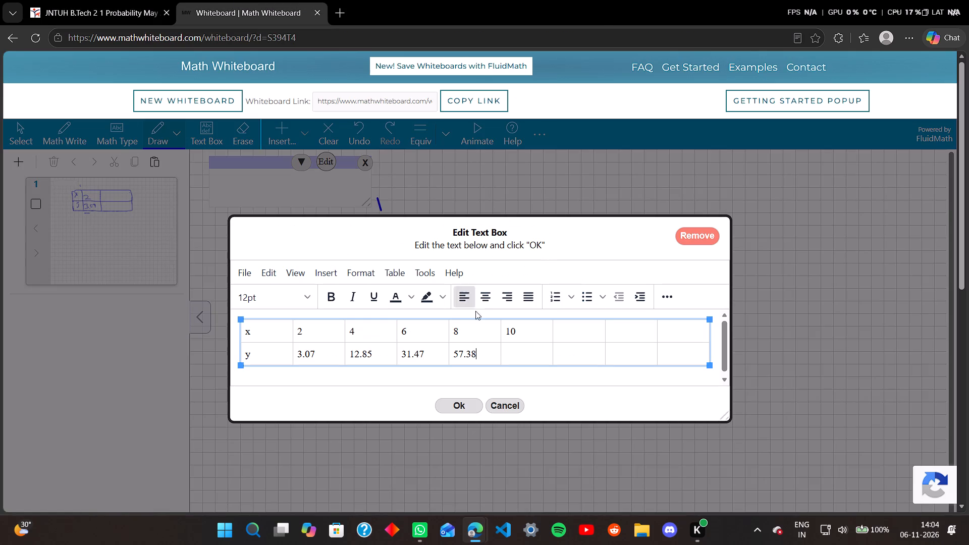
left_click(528, 357)
type("91.29")
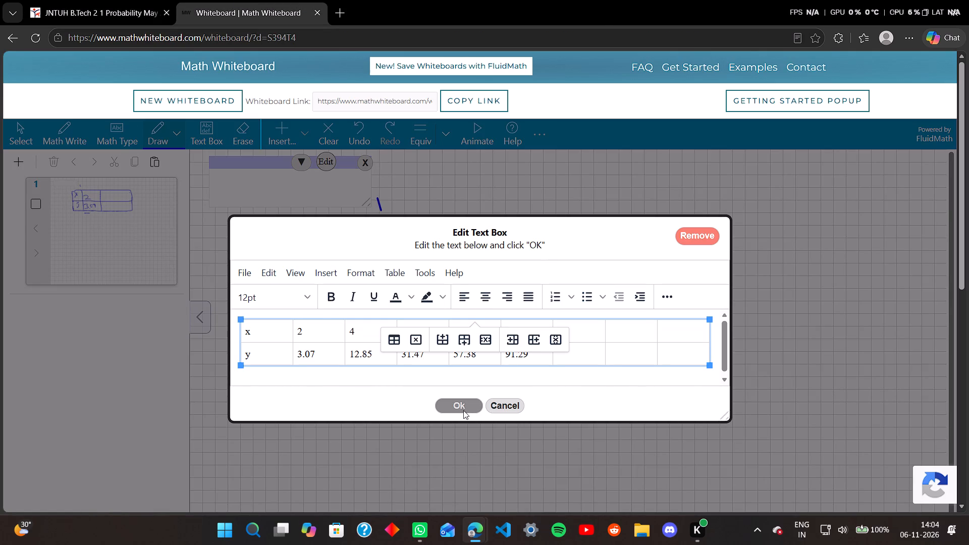
Make the table in the text box slightly narrower.
left_click(710, 319)
left_click_drag(708, 319, 678, 321)
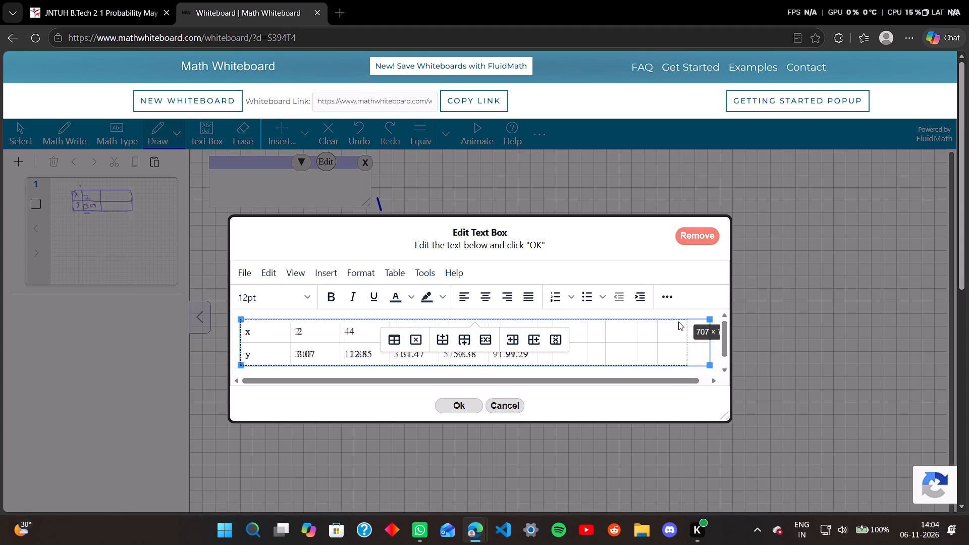
left_click_drag(678, 321, 675, 321)
left_click(675, 321)
right_click(675, 321)
left_click(675, 321)
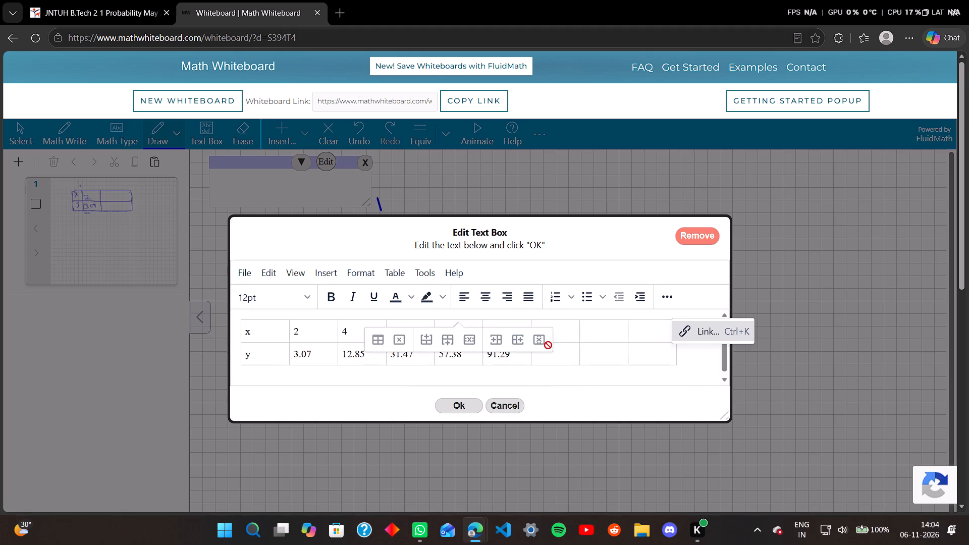
Delete the three empty columns after the column holding 10 and apply the edited text box to the whiteboard.
double_click(606, 337)
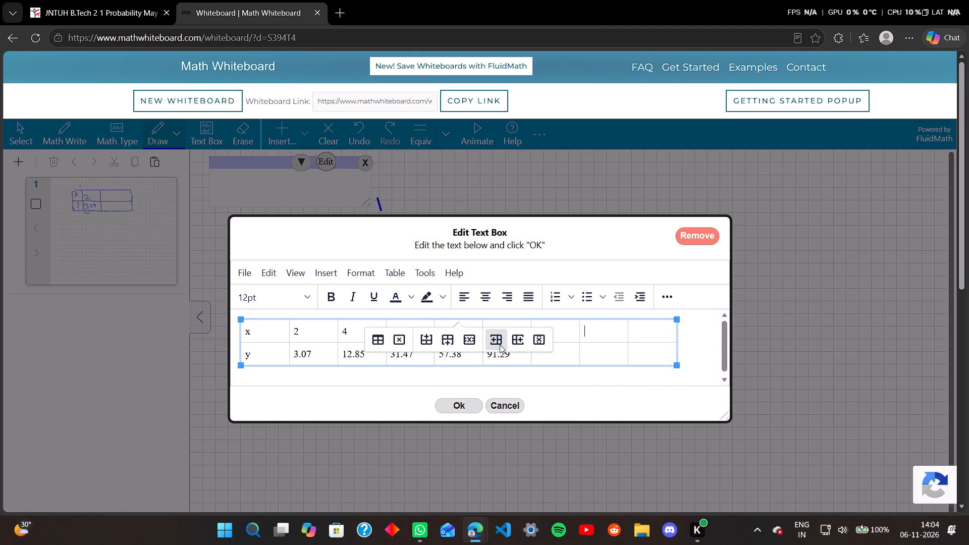
left_click(500, 345)
key("ctrl+z")
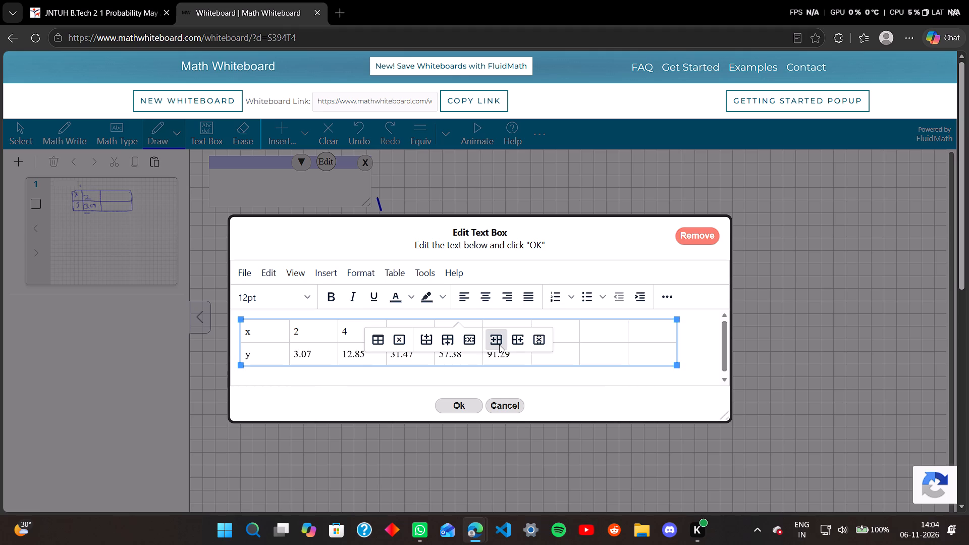
left_click(537, 339)
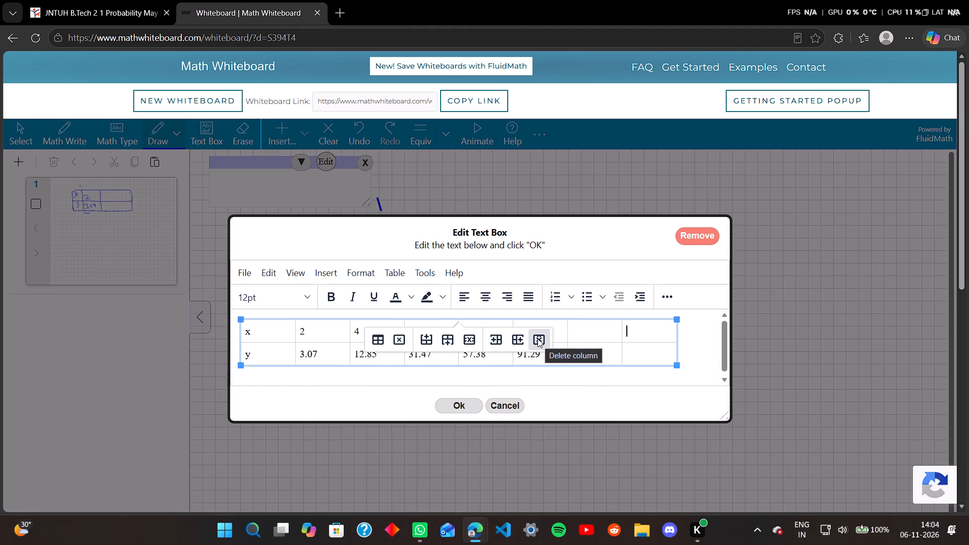
double_click(537, 339)
left_click(537, 339)
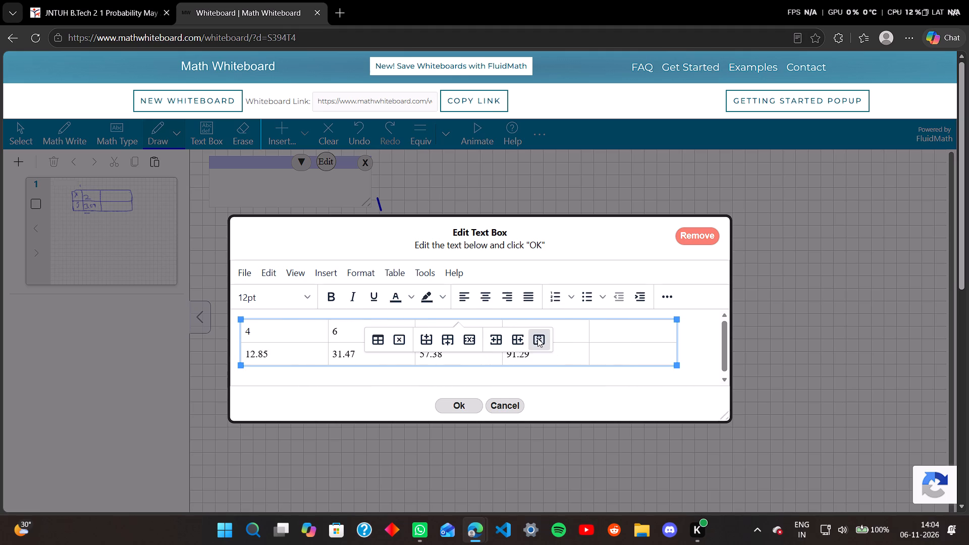
left_click(537, 338)
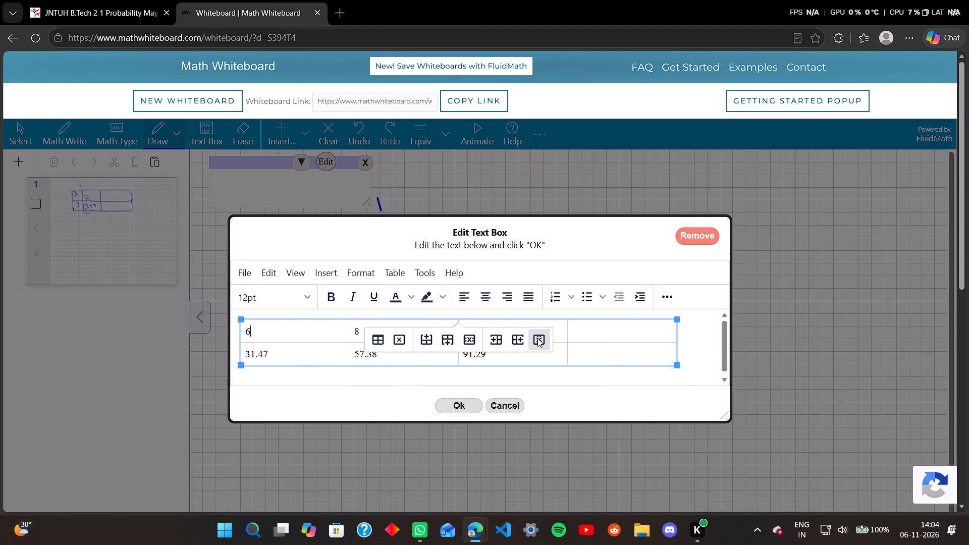
key("ctrl+z")
key("ctrl+z")
key("ctrl+z")
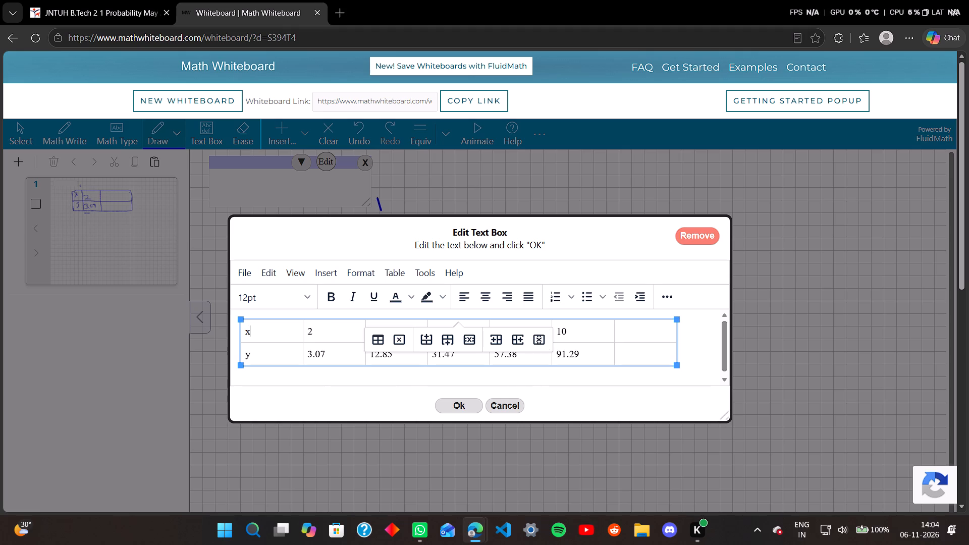
left_click(640, 336)
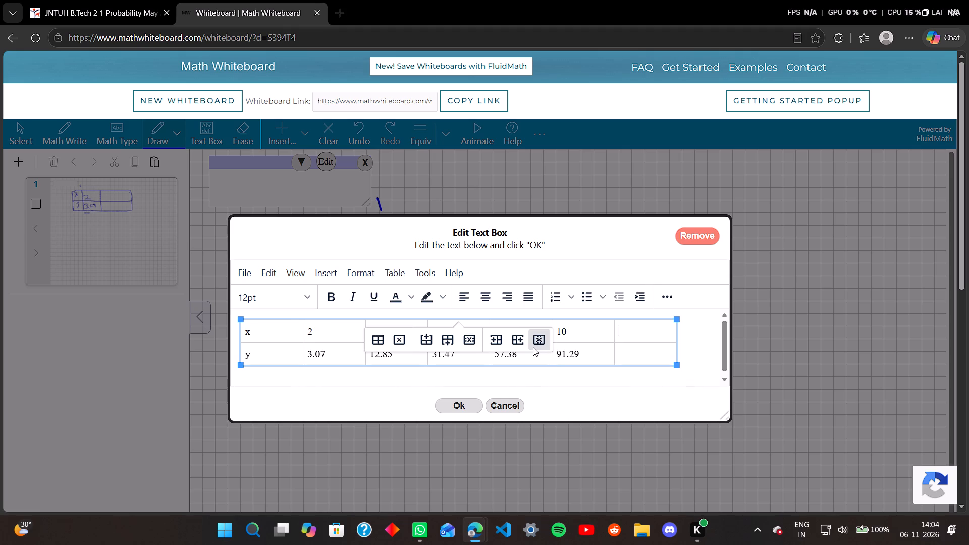
left_click(533, 347)
left_click(550, 388)
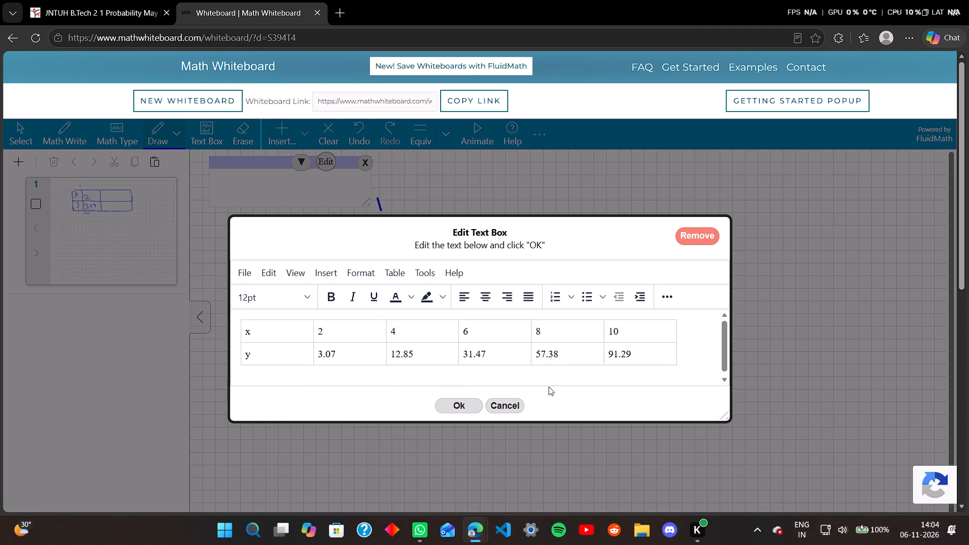
left_click(463, 404)
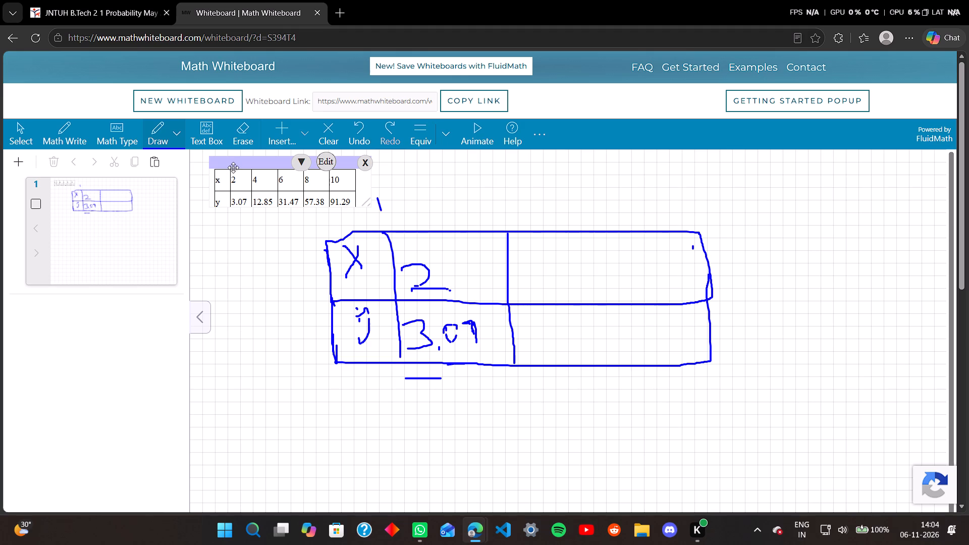
Reposition the text box slightly, keeping the typed table above the handwritten one.
left_click(234, 165)
left_click_drag(234, 165, 251, 168)
left_click_drag(268, 171, 277, 171)
left_click_drag(272, 169, 239, 167)
left_click(239, 167)
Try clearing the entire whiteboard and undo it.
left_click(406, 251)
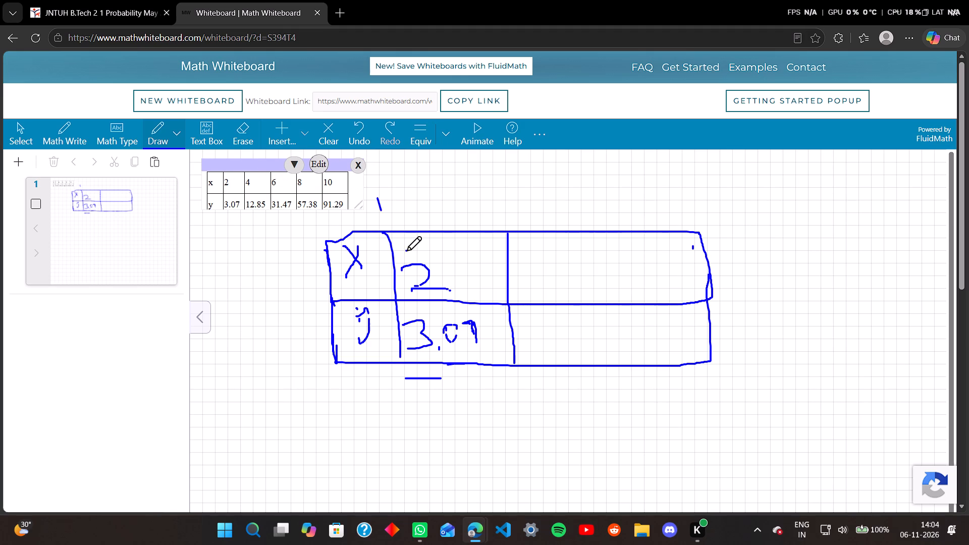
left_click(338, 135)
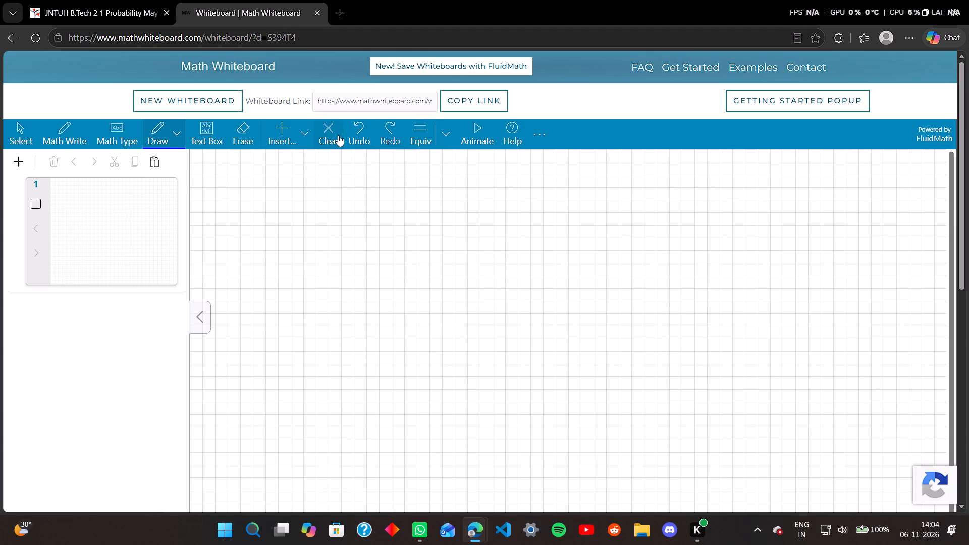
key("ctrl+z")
Erase the outer frame and dividing lines of the hand-drawn table with the Erase tool.
double_click(246, 147)
left_click_drag(536, 251, 618, 288)
left_click_drag(726, 242, 651, 249)
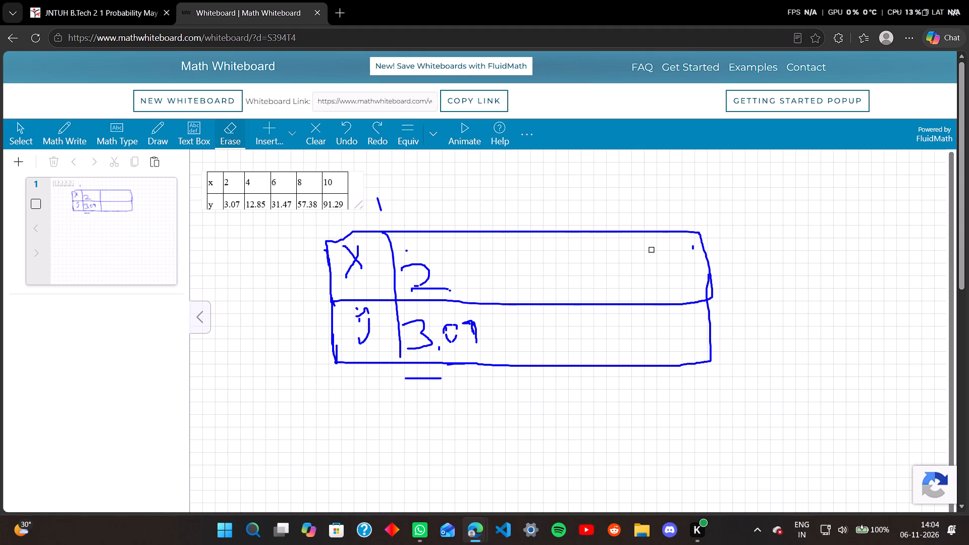
left_click_drag(651, 249, 683, 369)
left_click_drag(728, 369, 446, 338)
left_click_drag(231, 299, 384, 196)
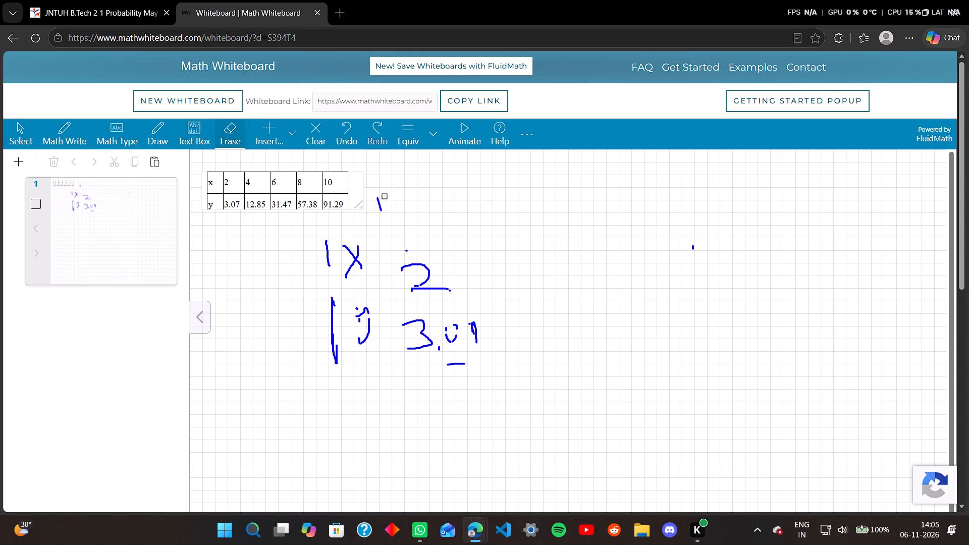
Erase the stray pen mark beside the typed table and the handwritten x.
left_click_drag(384, 196, 395, 239)
left_click_drag(392, 224, 380, 211)
left_click(378, 209)
left_click_drag(378, 208, 347, 267)
left_click_drag(365, 248, 791, 202)
Erase the handwritten y, 2 and 3.07 along with the remaining frame lines around them.
left_click_drag(791, 202, 394, 451)
left_click_drag(653, 369, 309, 417)
left_click_drag(306, 417, 504, 332)
left_click_drag(266, 380, 455, 276)
left_click_drag(296, 315, 423, 281)
left_click_drag(355, 313, 285, 324)
left_click_drag(218, 344, 213, 345)
left_click_drag(276, 312, 326, 263)
left_click_drag(326, 263, 409, 174)
left_click_drag(408, 237, 374, 256)
left_click_drag(368, 269, 363, 257)
left_click_drag(361, 250, 357, 298)
left_click(373, 299)
left_click_drag(373, 297, 384, 403)
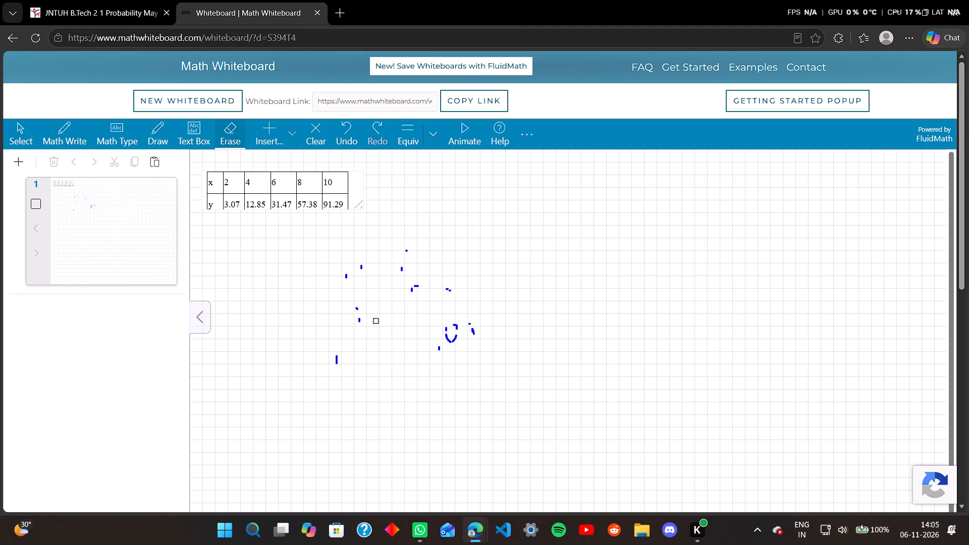
Erase the leftover handwritten loop and the short strokes beside it with the Erase tool.
left_click_drag(380, 311, 472, 344)
left_click_drag(465, 312, 439, 351)
left_click_drag(433, 348, 448, 344)
left_click_drag(448, 344, 449, 331)
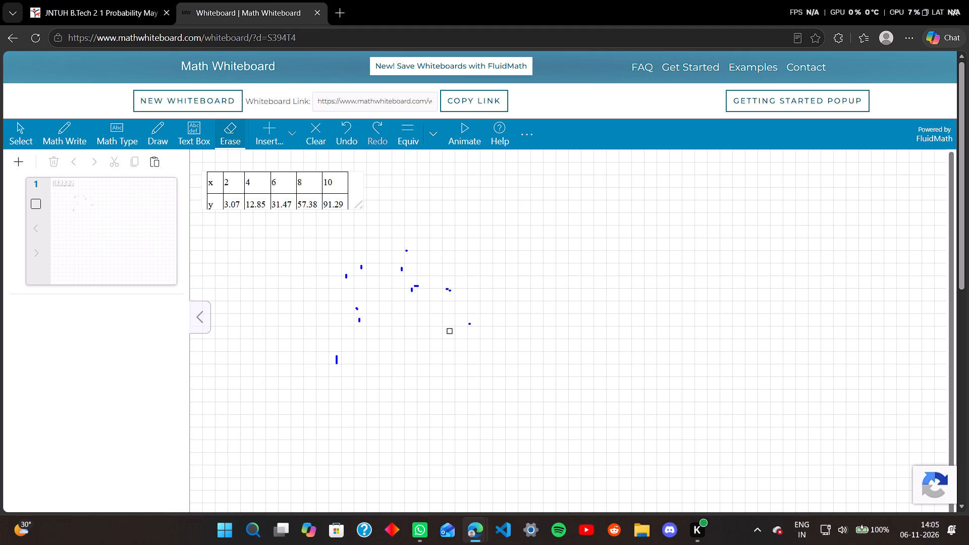
left_click_drag(449, 331, 433, 254)
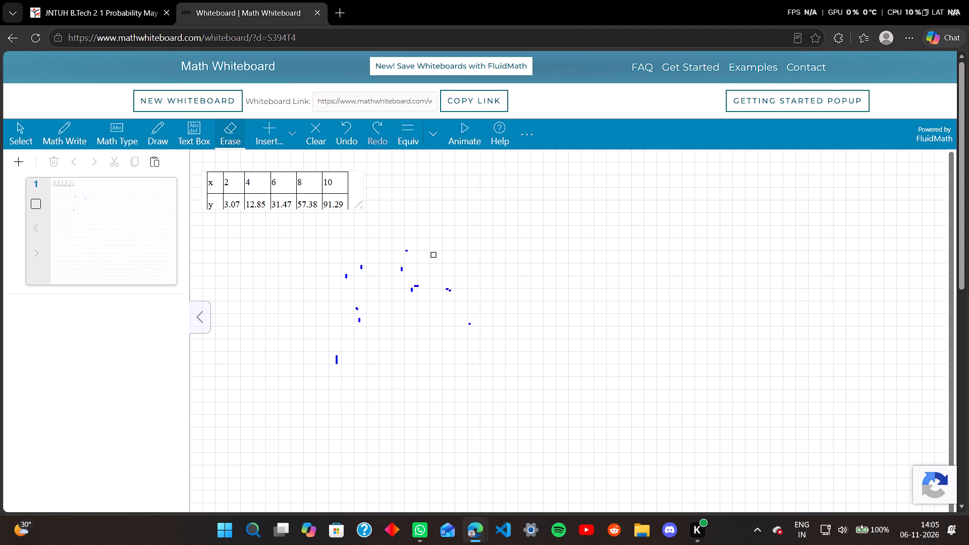
Erase the leftover vertical stroke at the lower end of the handwritten marks and nearby specks.
left_click_drag(433, 254, 382, 271)
left_click_drag(368, 272, 347, 281)
left_click_drag(347, 281, 388, 425)
left_click_drag(382, 401, 367, 391)
left_click(338, 364)
left_click(338, 361)
double_click(338, 357)
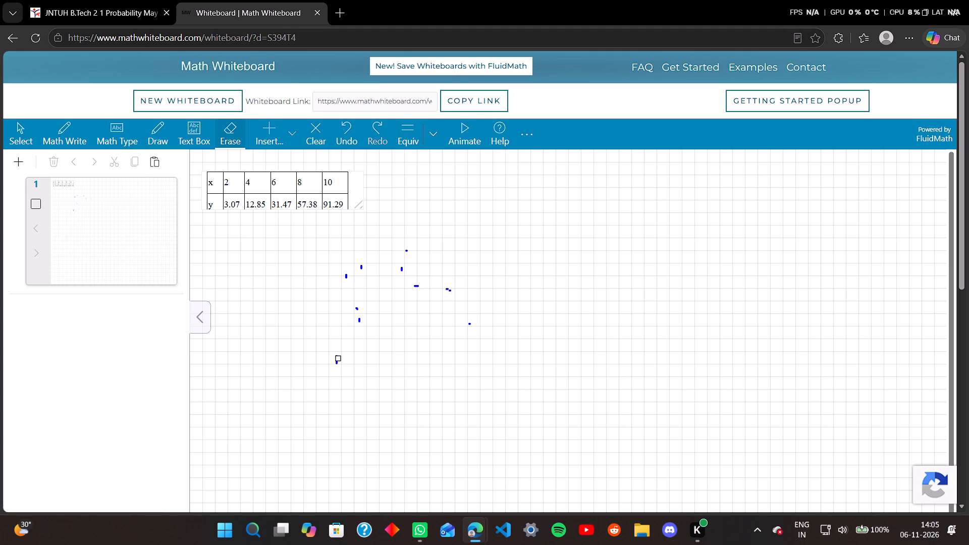
left_click_drag(337, 363, 347, 296)
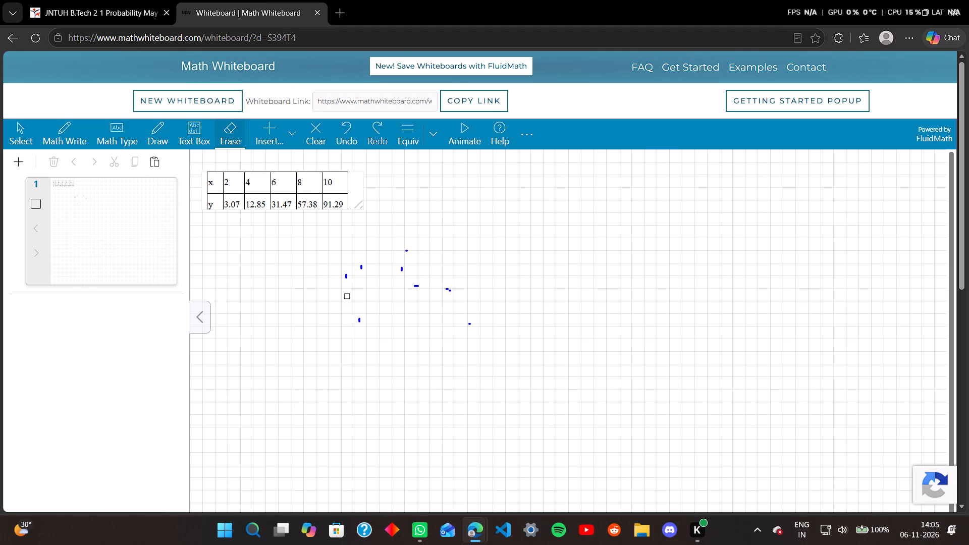
left_click_drag(347, 296, 371, 366)
left_click_drag(571, 238, 468, 258)
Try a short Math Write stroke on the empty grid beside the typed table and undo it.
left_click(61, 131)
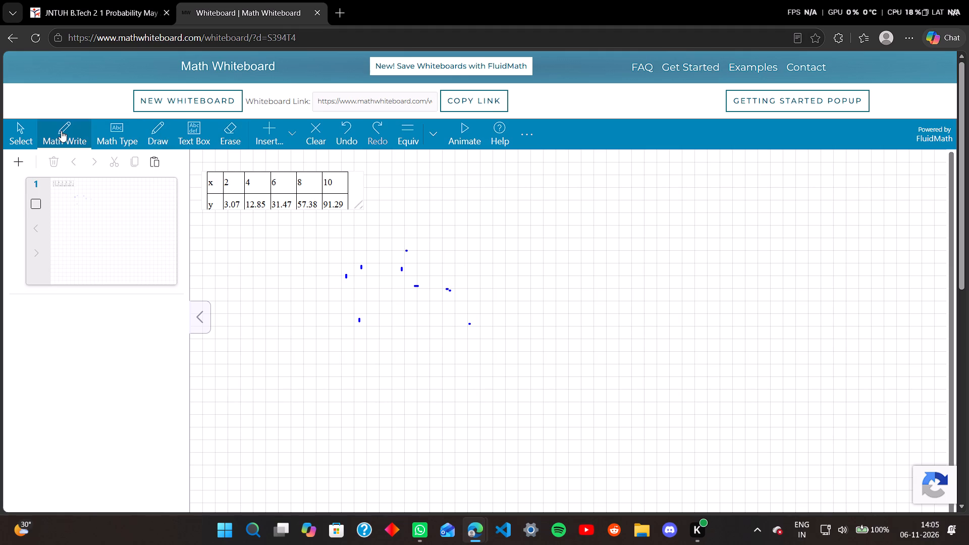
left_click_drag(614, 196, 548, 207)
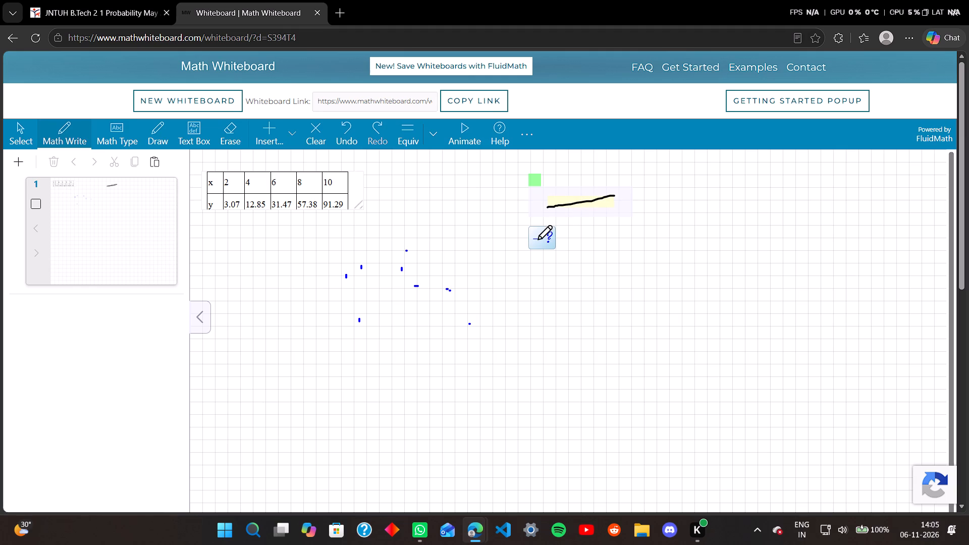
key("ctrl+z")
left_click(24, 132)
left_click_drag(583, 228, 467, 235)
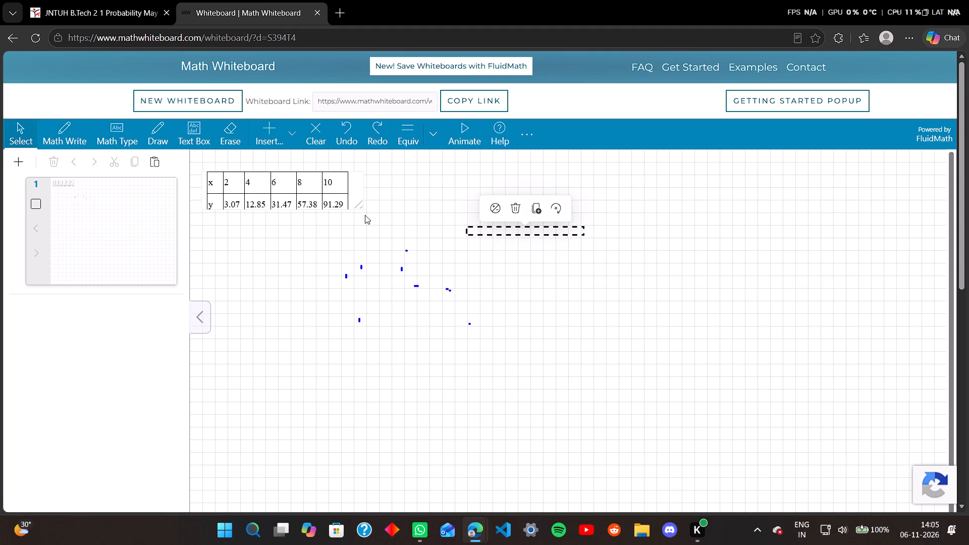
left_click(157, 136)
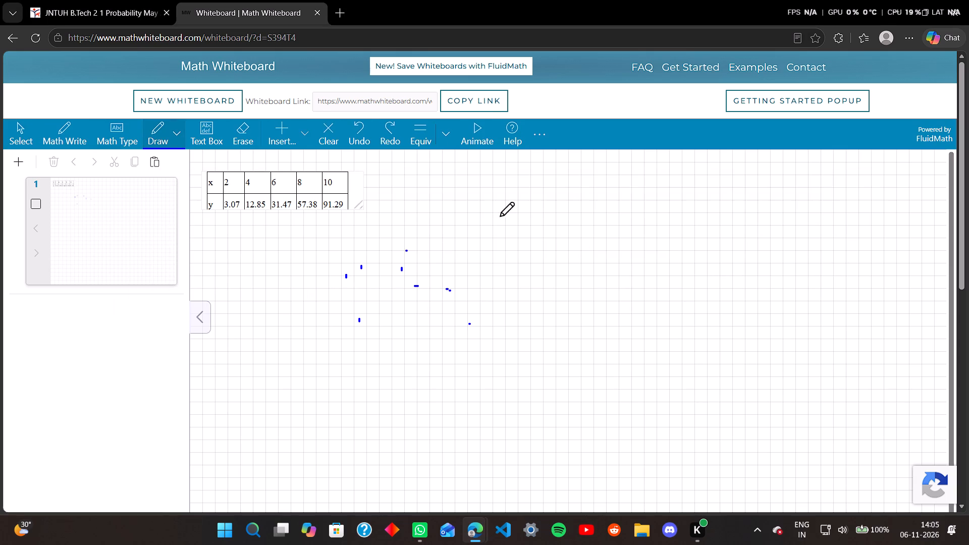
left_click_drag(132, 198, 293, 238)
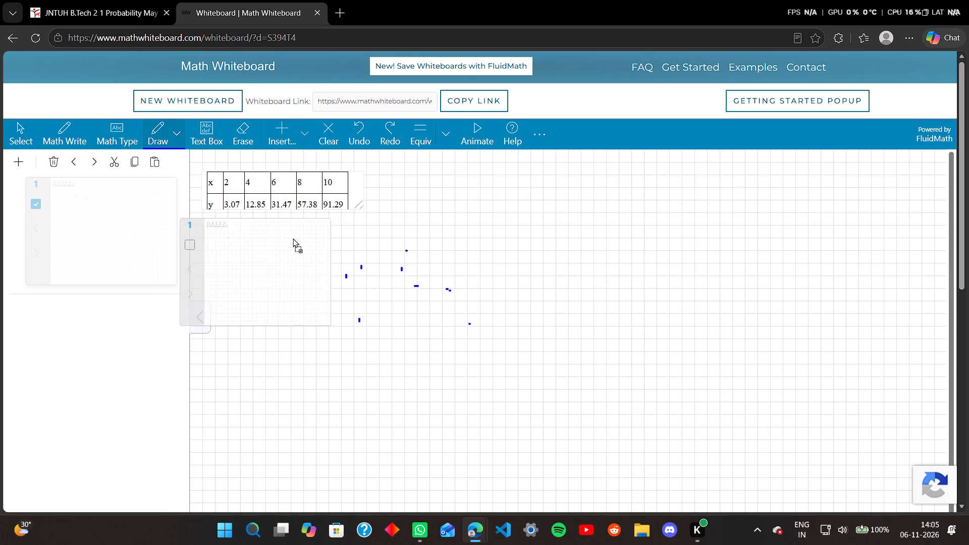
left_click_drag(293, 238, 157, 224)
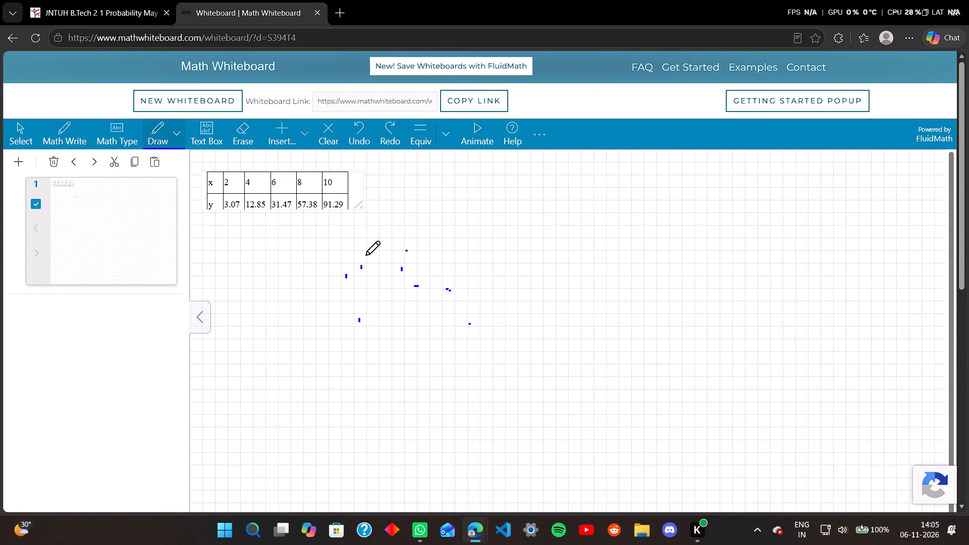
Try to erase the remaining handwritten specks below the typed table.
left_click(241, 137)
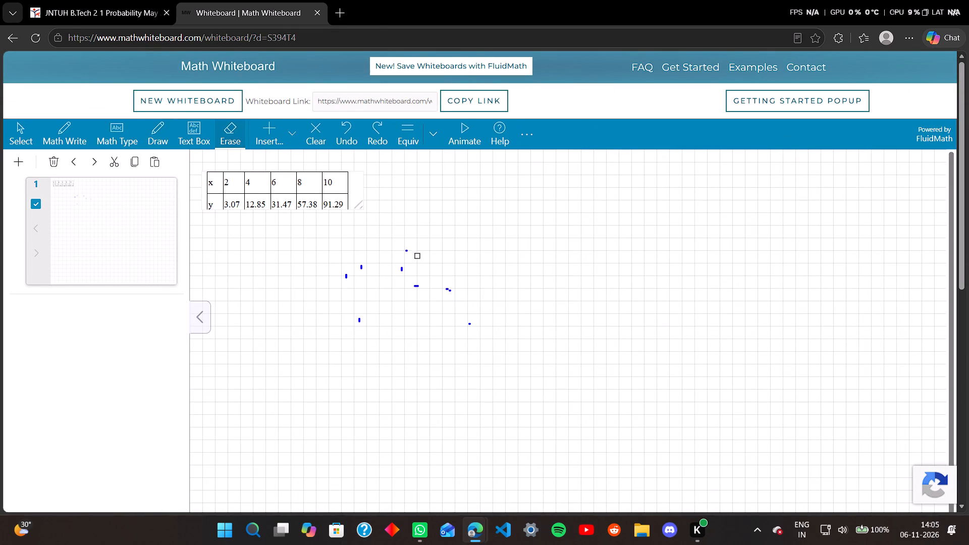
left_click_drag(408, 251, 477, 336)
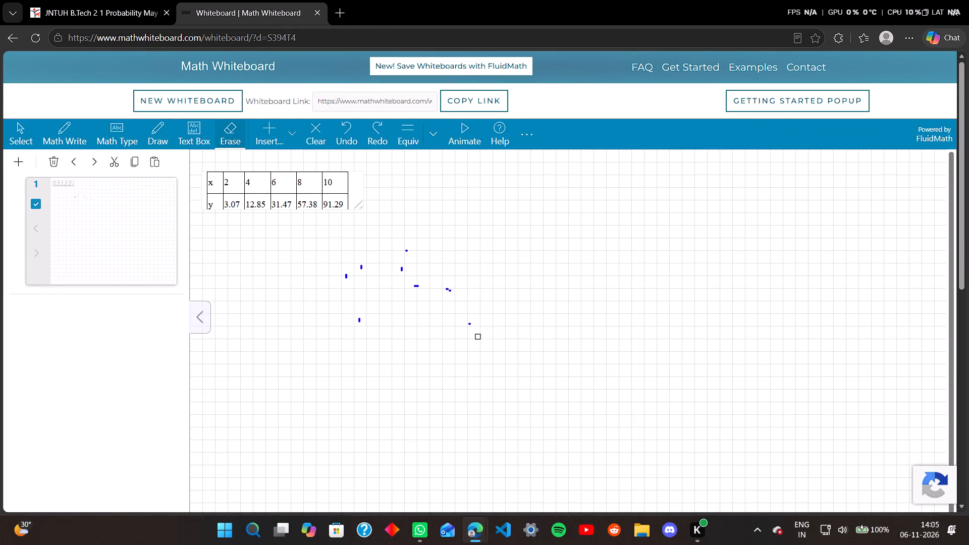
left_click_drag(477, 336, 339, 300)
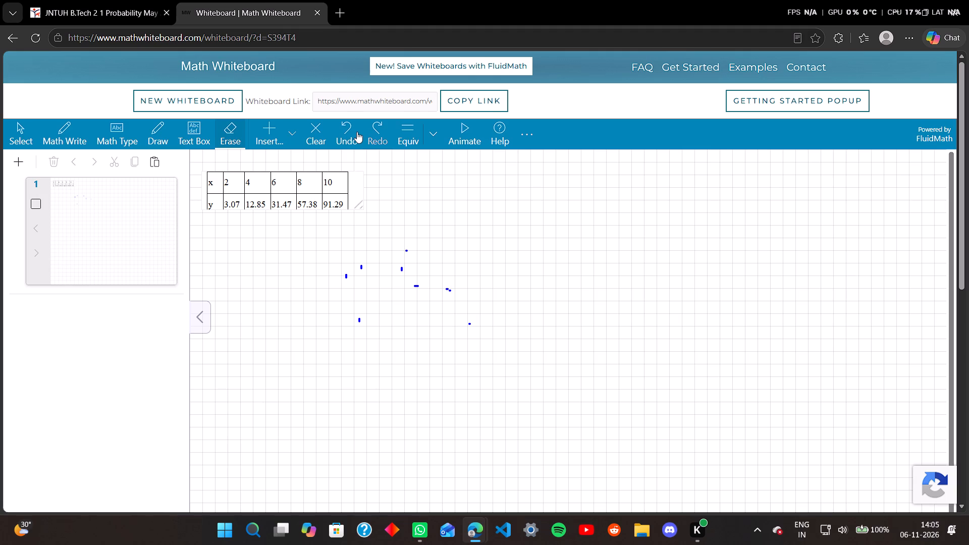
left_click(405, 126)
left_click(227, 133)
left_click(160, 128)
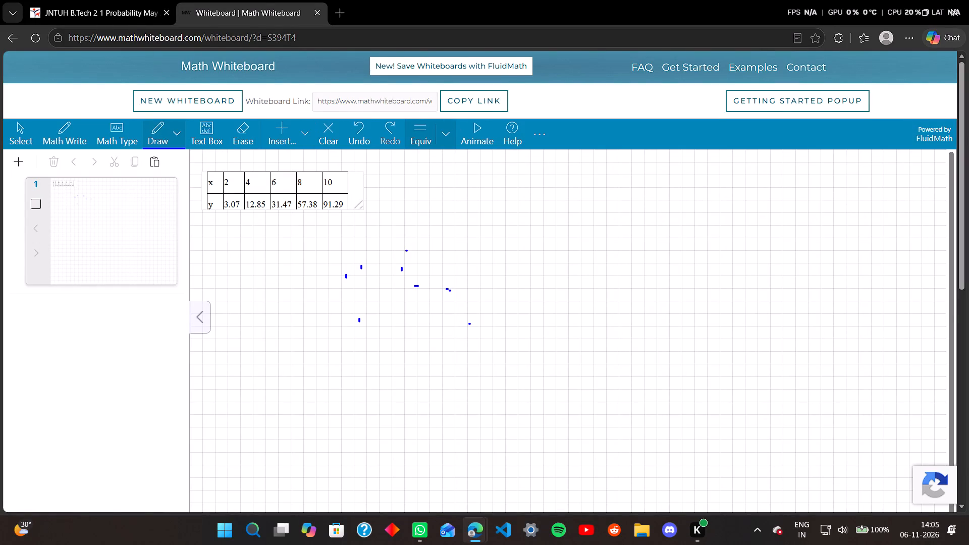
Check question 9.a in the exam paper and return to the whiteboard.
left_click(132, 5)
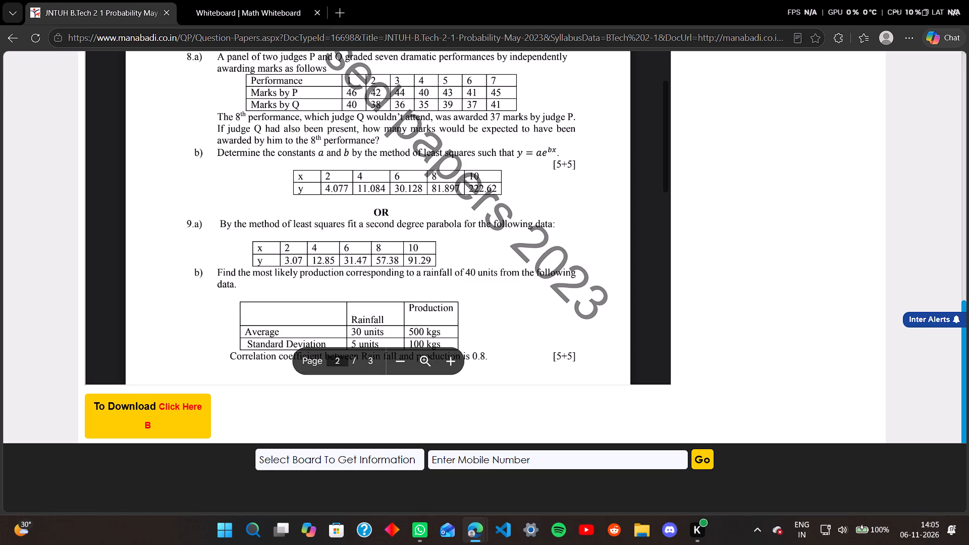
left_click(230, 4)
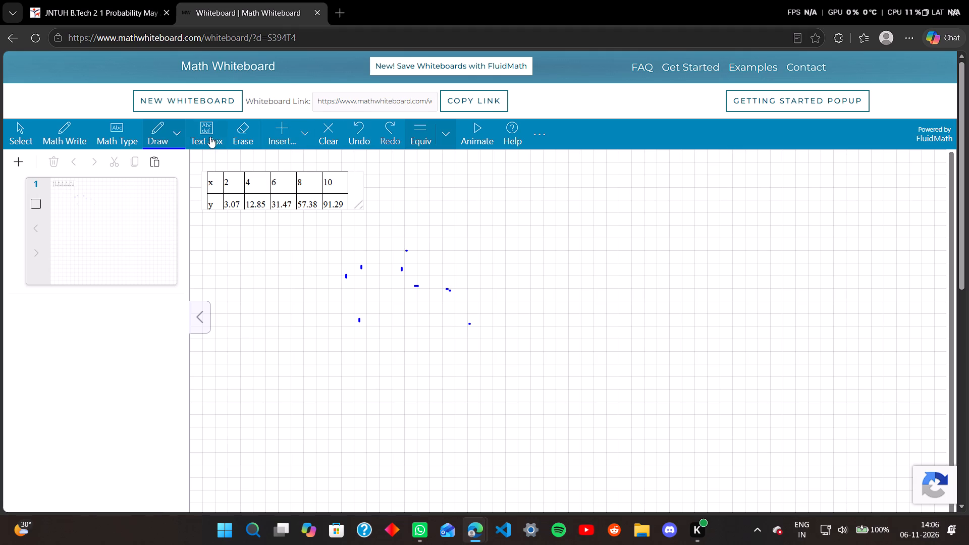
Insert a new text box on the whiteboard and add a 10x10 table inside it.
left_click(297, 134)
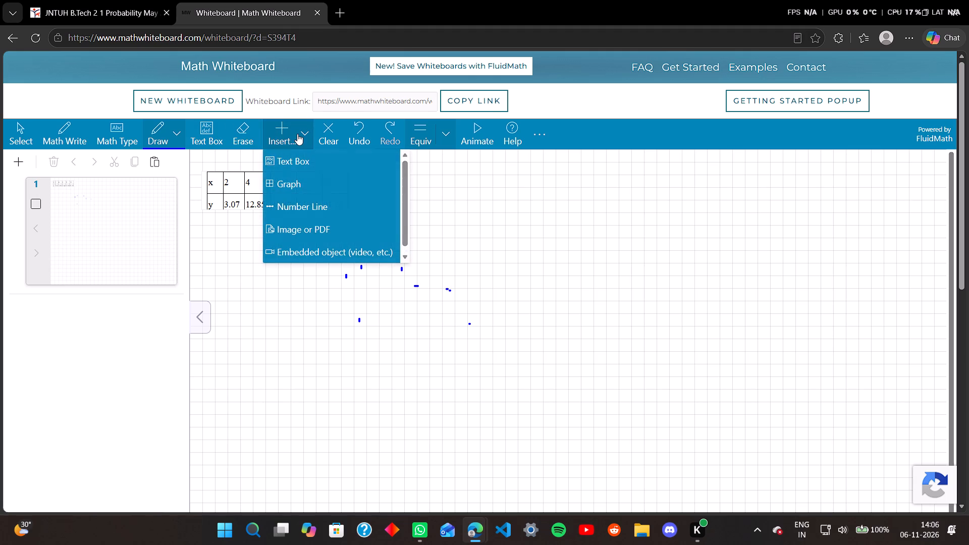
left_click(309, 159)
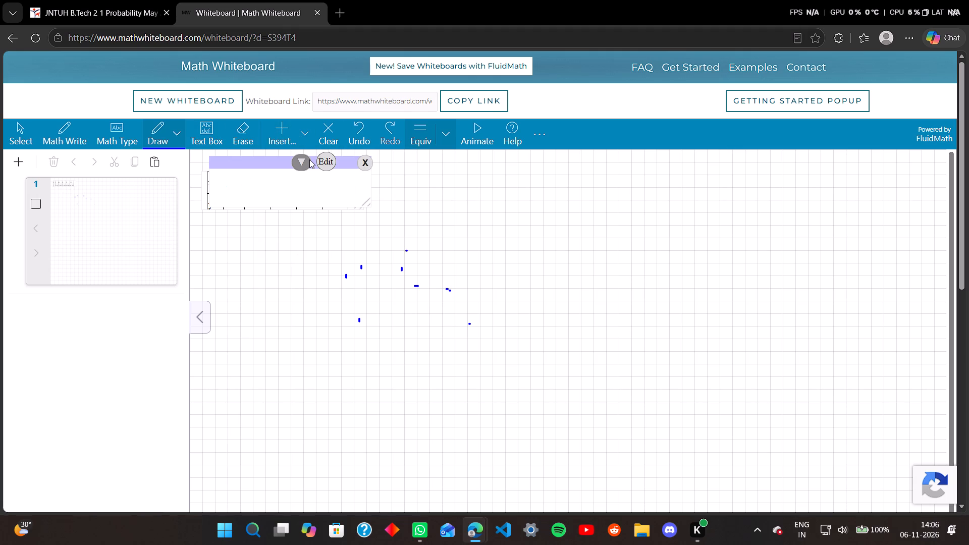
left_click(331, 161)
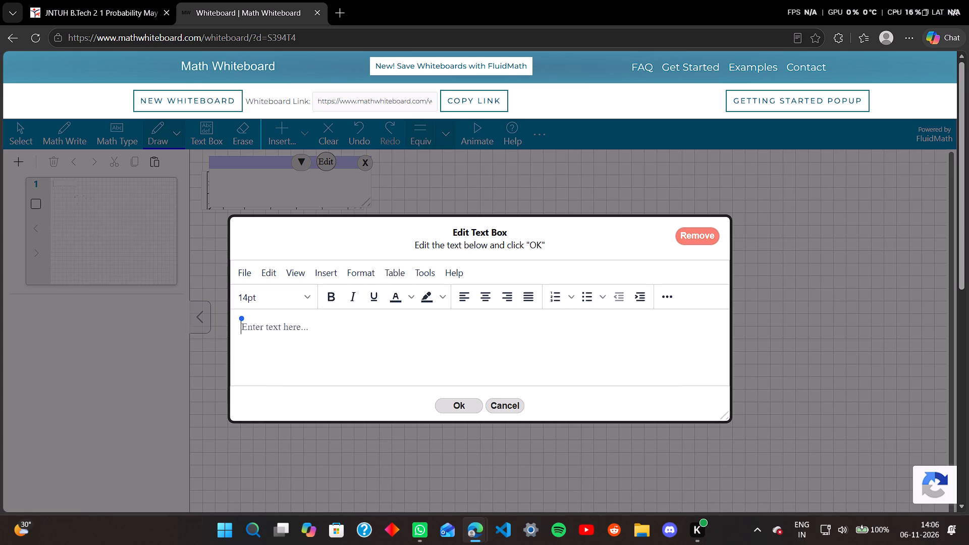
left_click(317, 274)
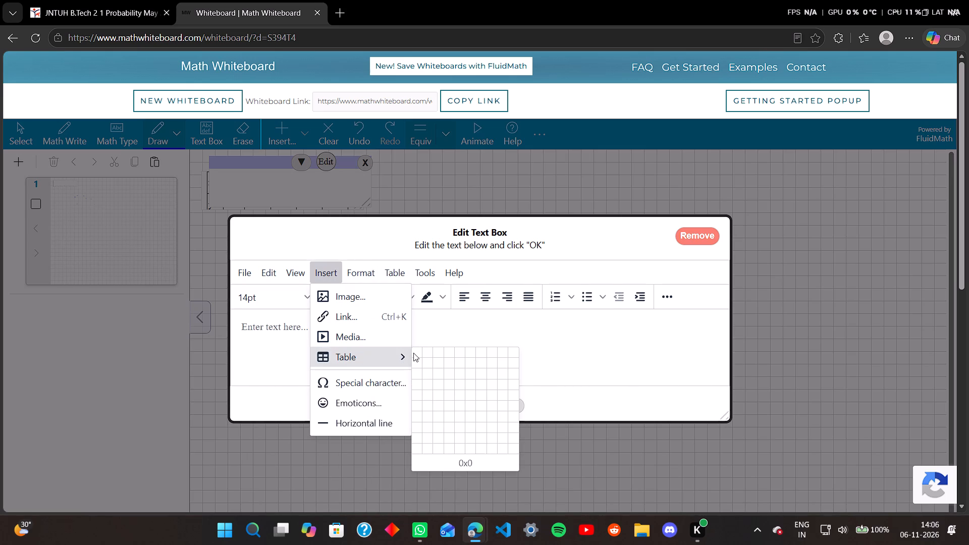
left_click_drag(414, 351, 502, 457)
left_click(502, 457)
left_click_drag(502, 457, 524, 451)
left_click(514, 450)
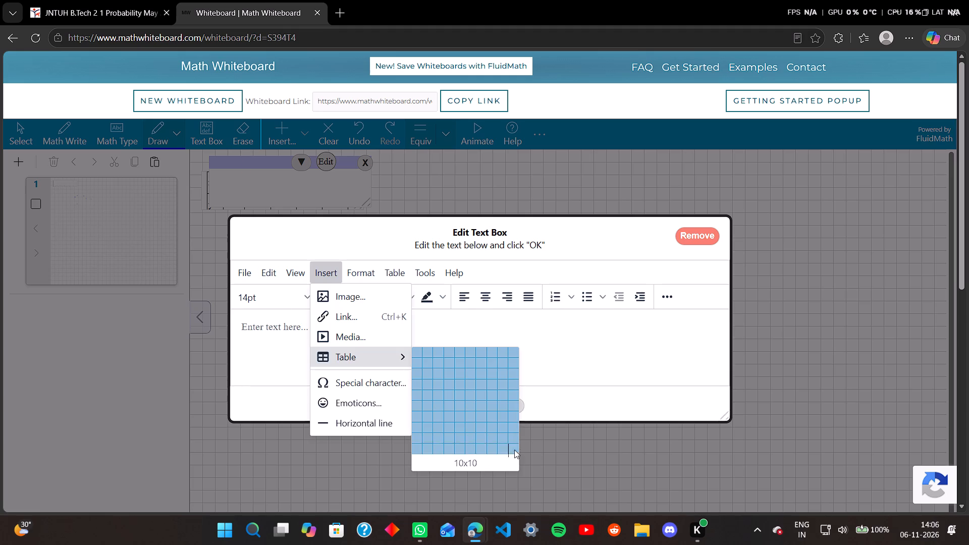
scroll(293, 361, "up", 7)
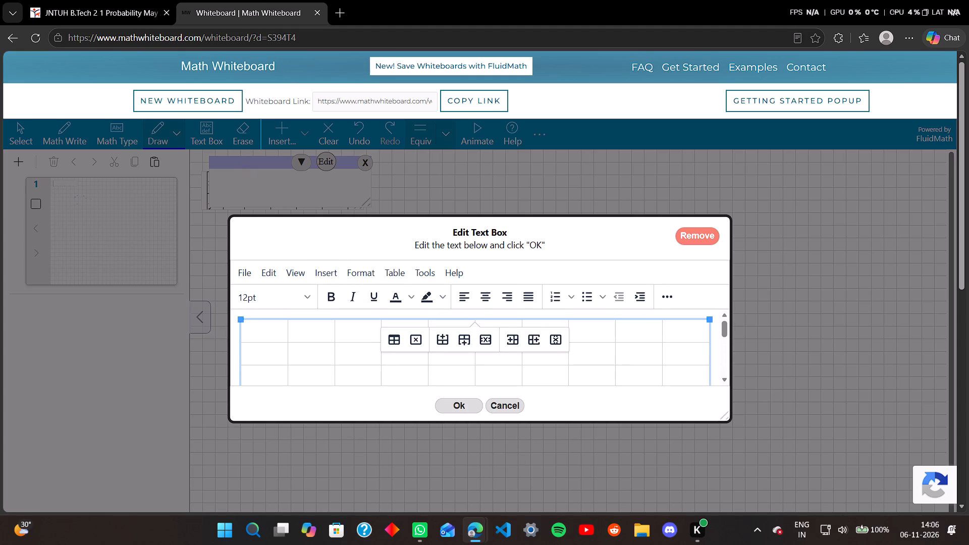
Enter x in the first cell of the new table and apply the text box.
key("x")
left_click(268, 352)
scroll(268, 352, "down", 2)
scroll(268, 352, "up", 2)
left_click_drag(412, 229, 459, 237)
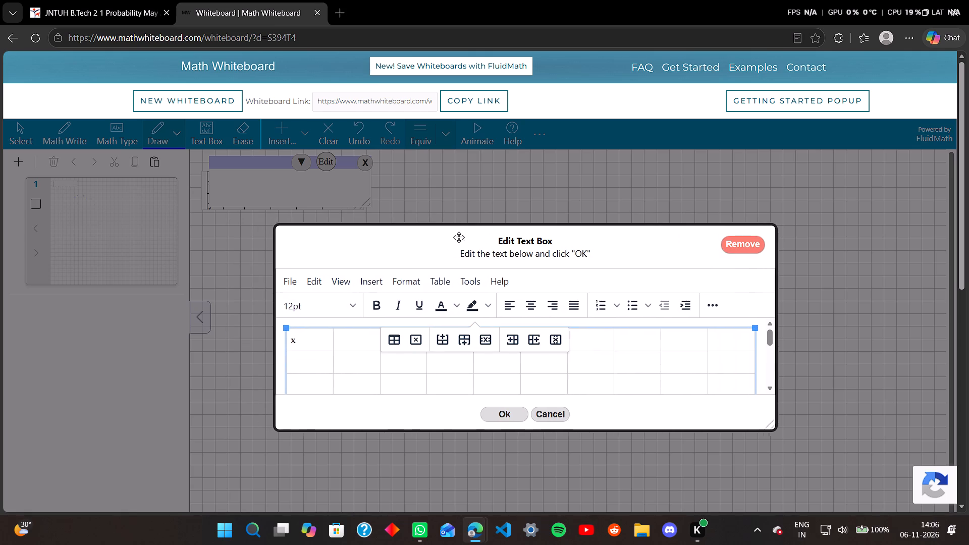
left_click_drag(459, 237, 492, 268)
left_click(350, 182)
left_click(365, 161)
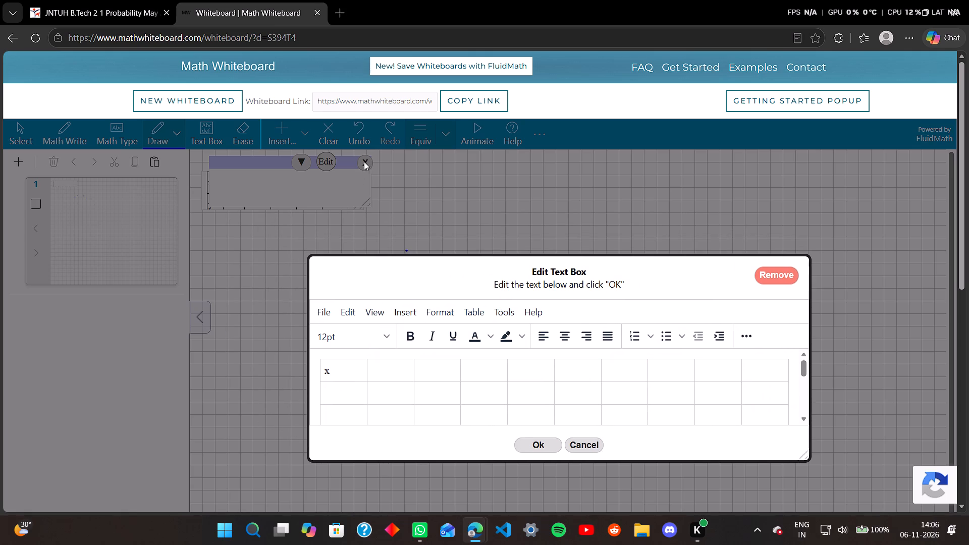
left_click(551, 440)
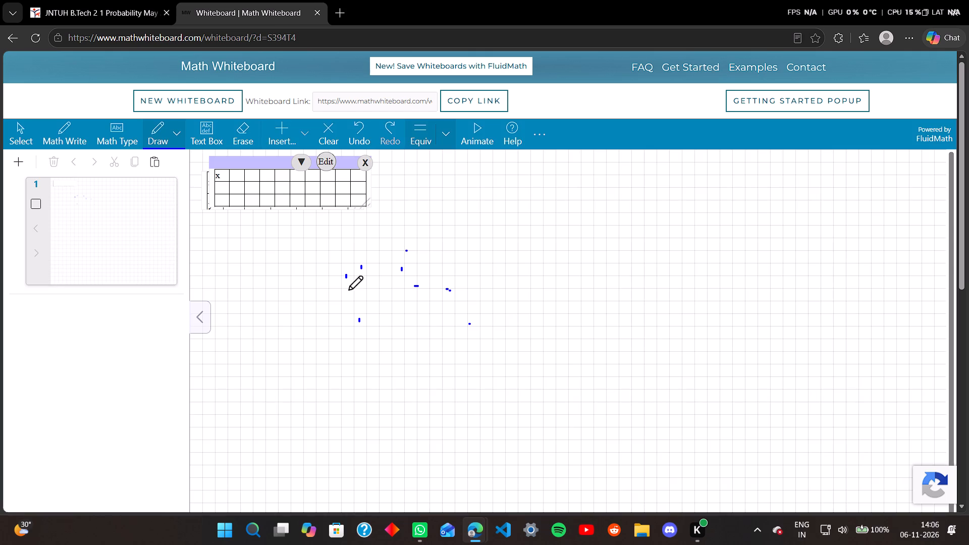
Move the new table's text box off the typed data table to the empty grid below it.
left_click_drag(252, 164, 478, 285)
left_click_drag(481, 286, 489, 289)
double_click(489, 289)
Reopen the new table's text box and list the x values 2, 4, 6, 8 and 10 down the first column.
left_click(560, 287)
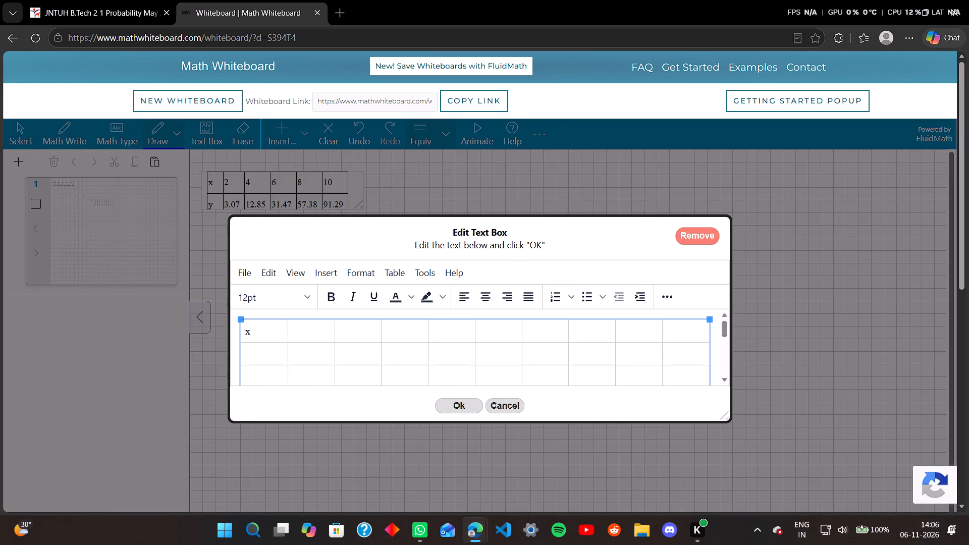
left_click(256, 354)
key("2")
key("Down")
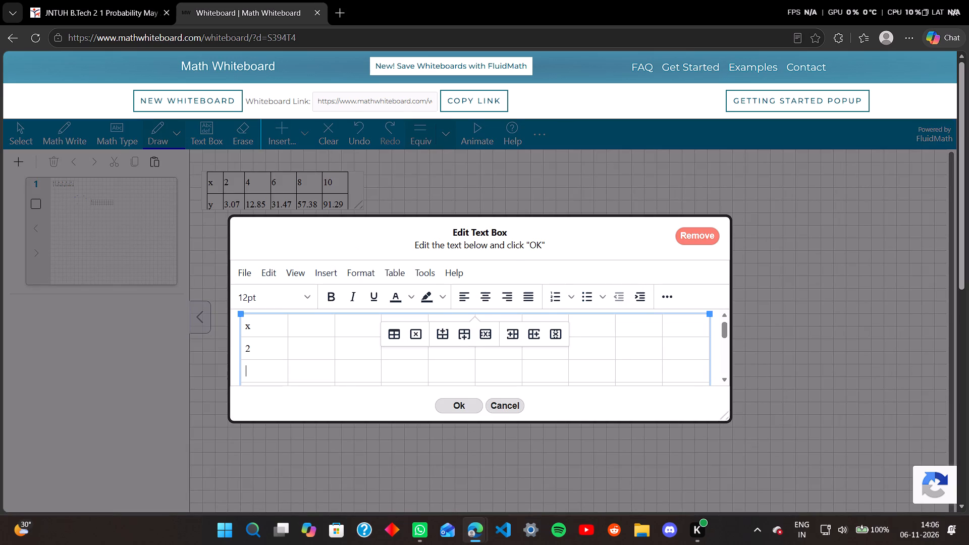
key("4")
key("Down")
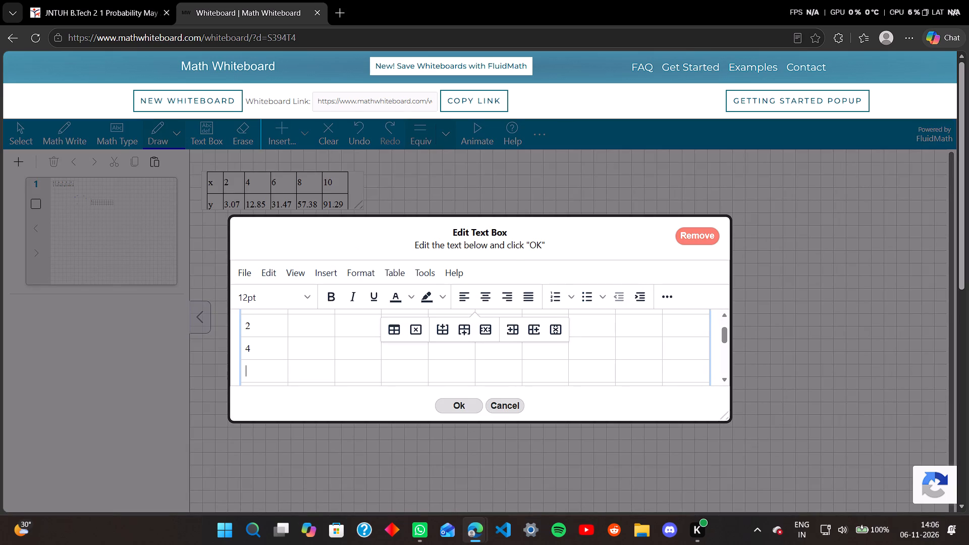
key("5")
key("BackSpace")
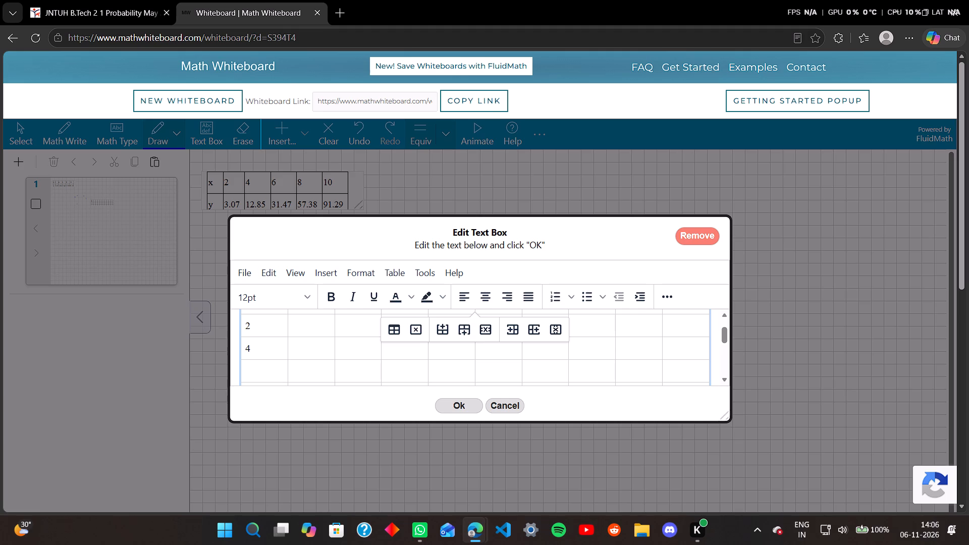
key("6")
key("Down")
key("8")
key("Down")
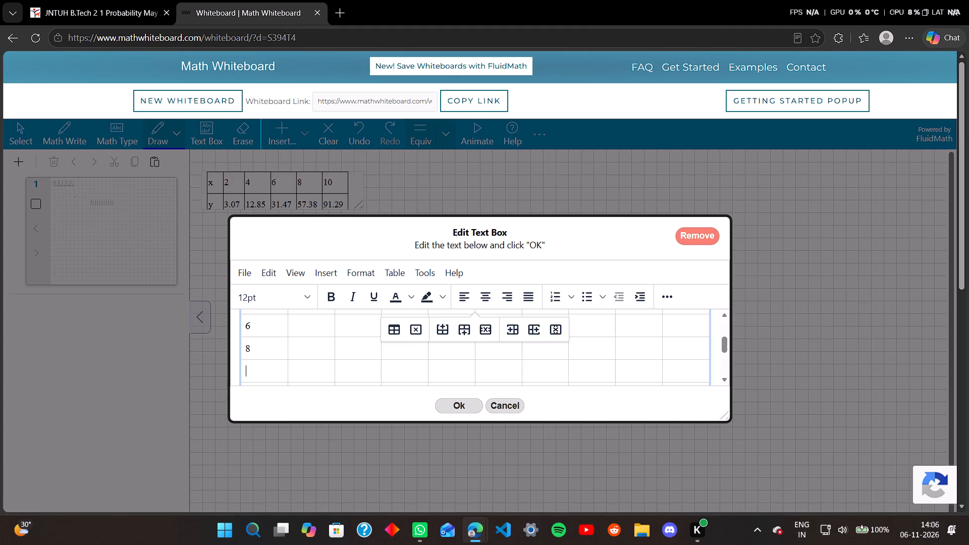
type("10")
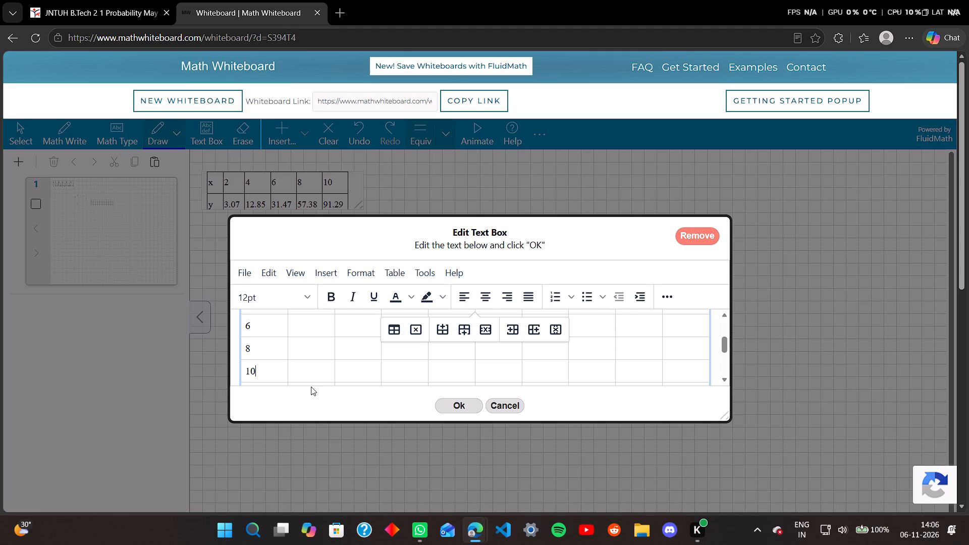
key("Down")
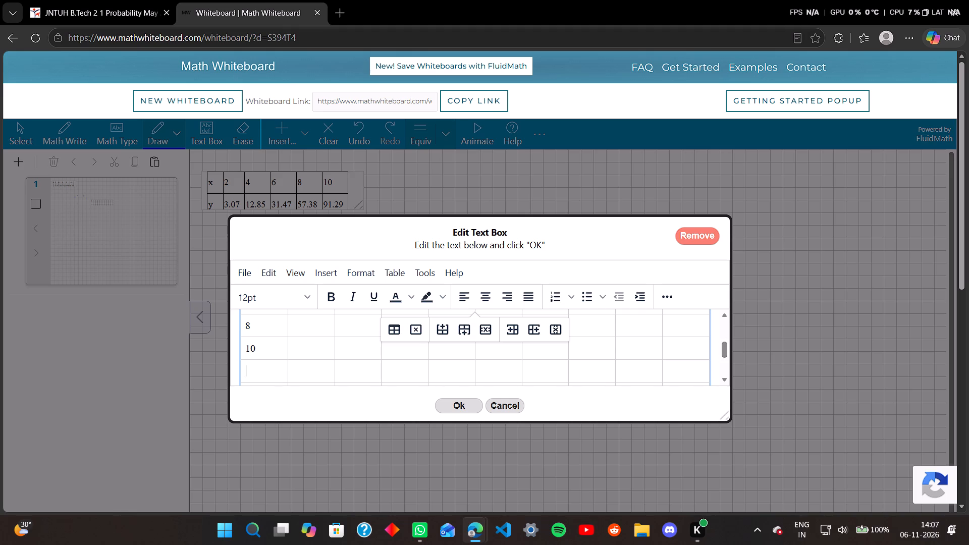
Enter "sum of x=30" in the first-column cell below the x value 10.
type("sum of x")
key("equal")
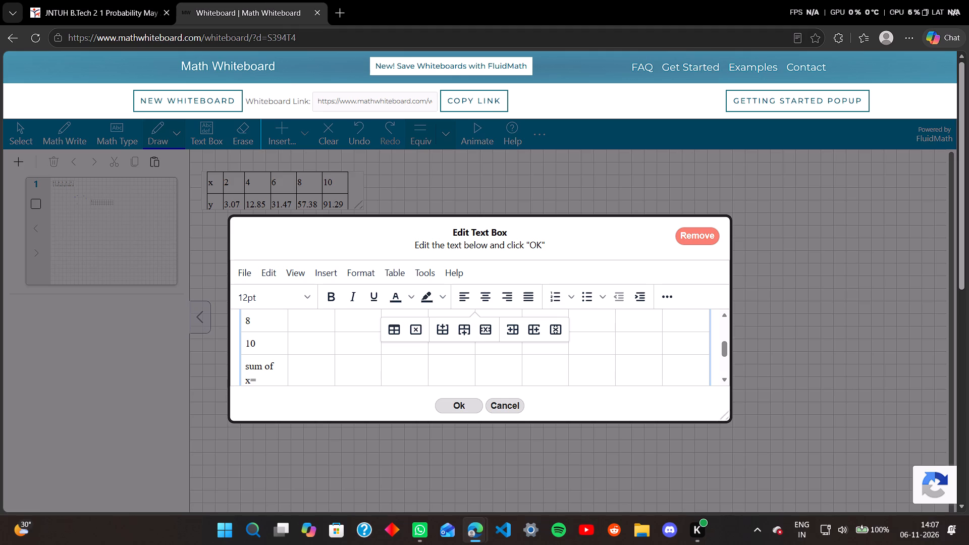
scroll(280, 344, "up", 1)
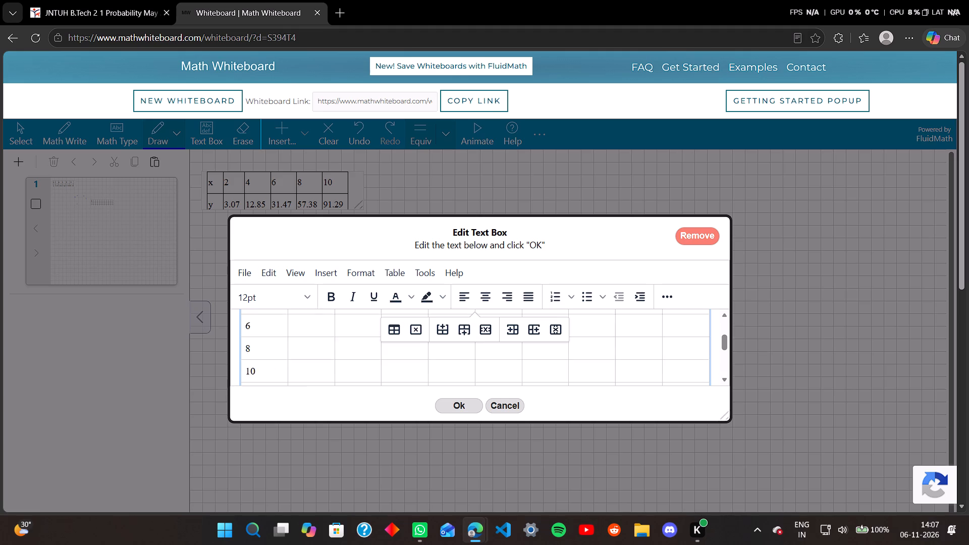
scroll(280, 344, "up", 1)
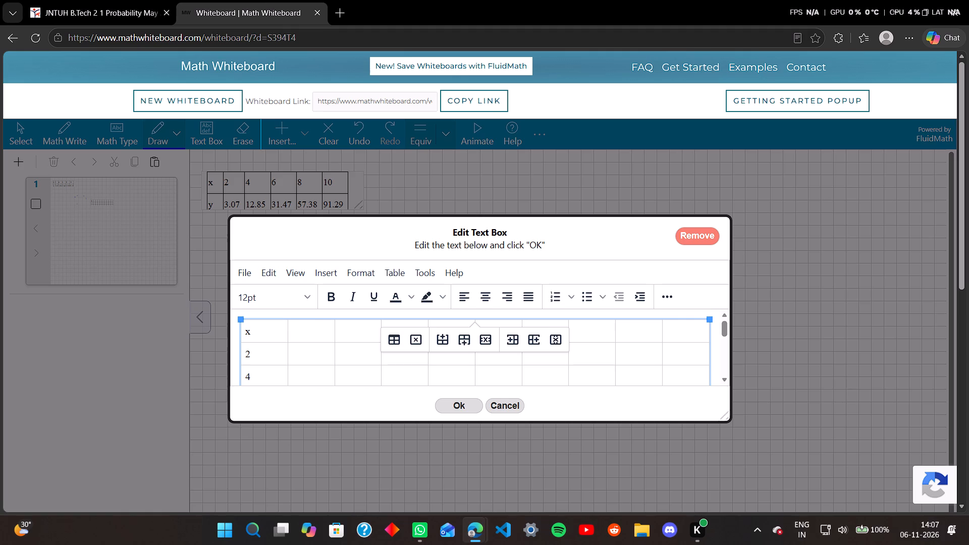
scroll(280, 344, "up", 2)
scroll(280, 344, "down", 2)
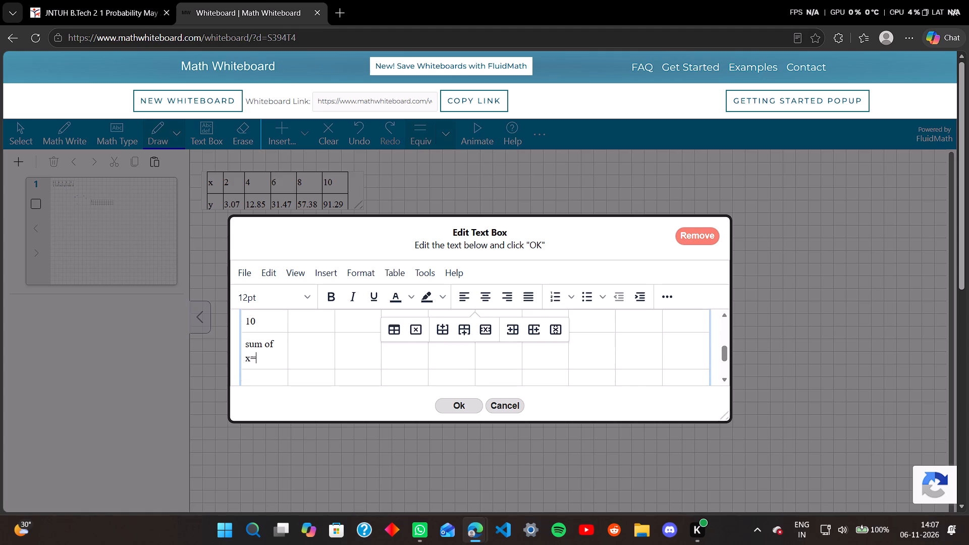
scroll(280, 344, "up", 2)
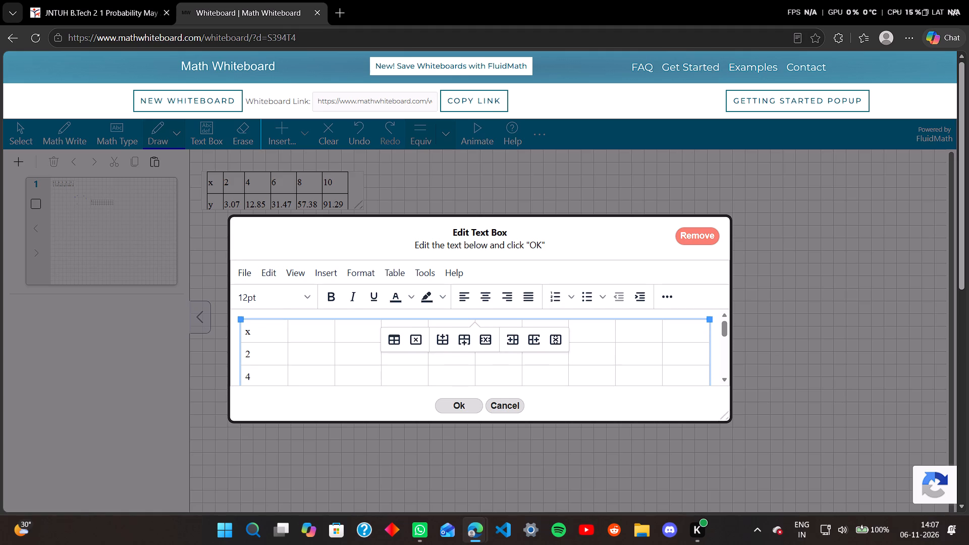
scroll(280, 344, "down", 1)
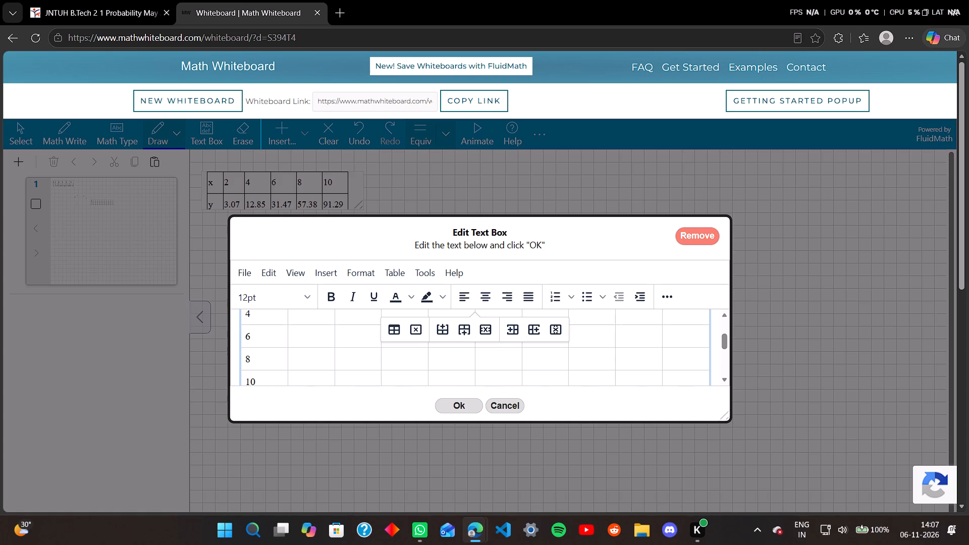
scroll(280, 344, "down", 1)
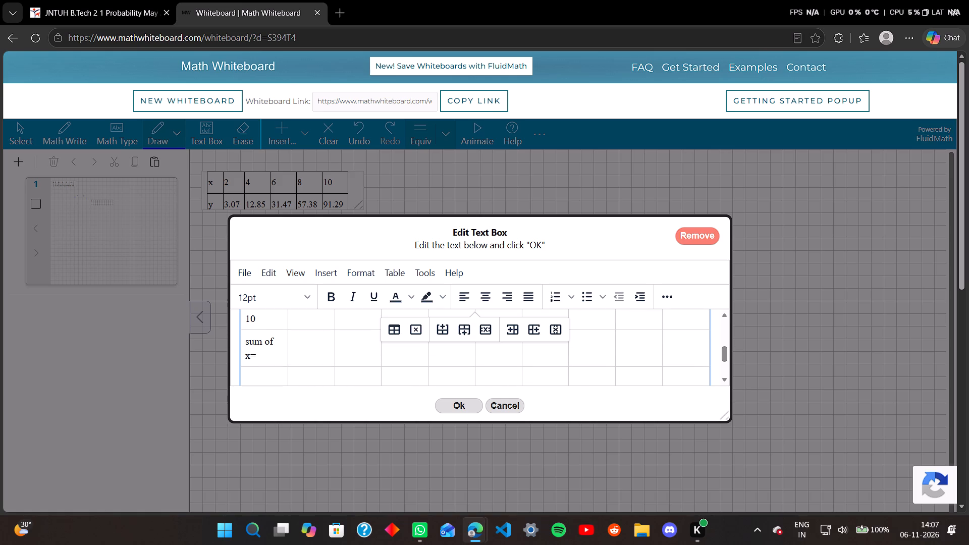
type("30")
Head the second column y and enter 3.07 and 12.85 beside the x values 2 and 4.
scroll(318, 367, "up", 7)
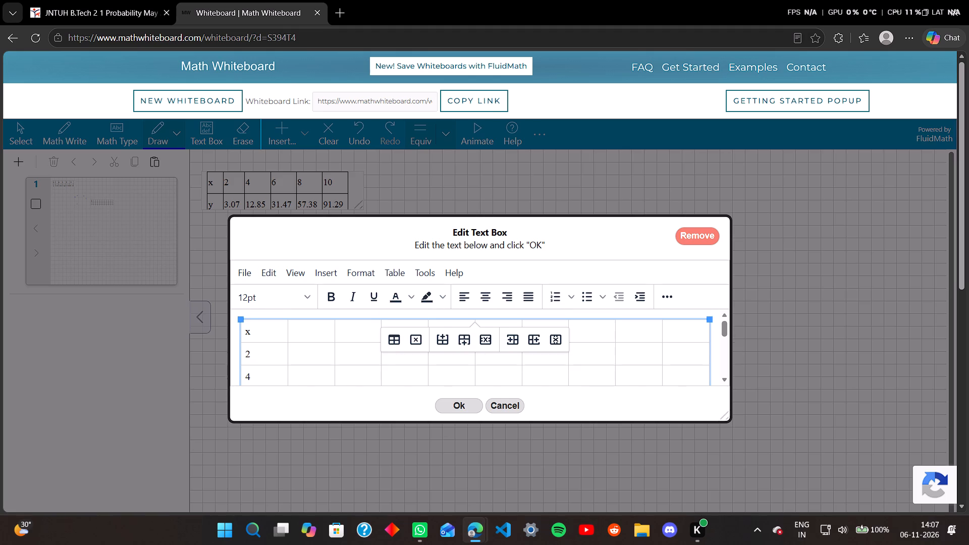
left_click(307, 328)
key("y")
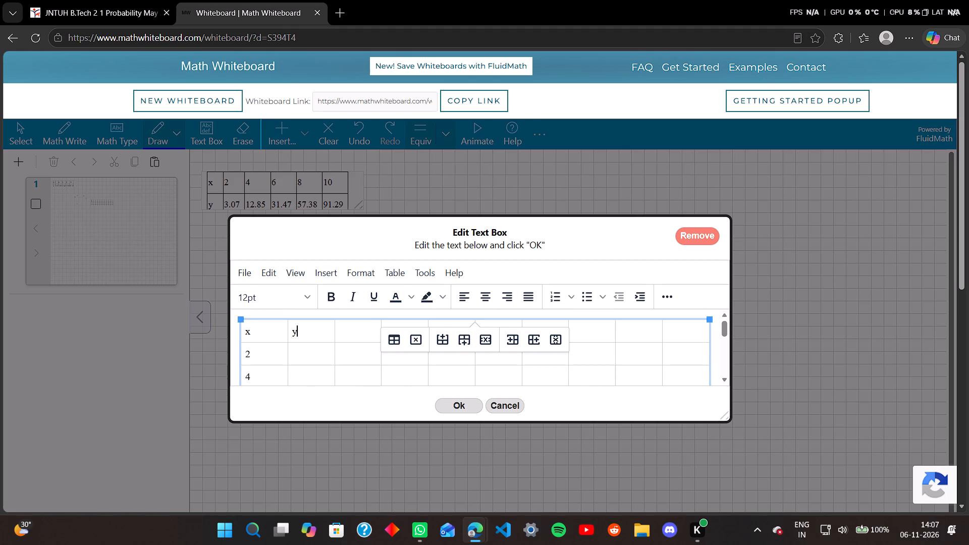
left_click(316, 355)
key("3")
type(".0")
key("7")
left_click(314, 378)
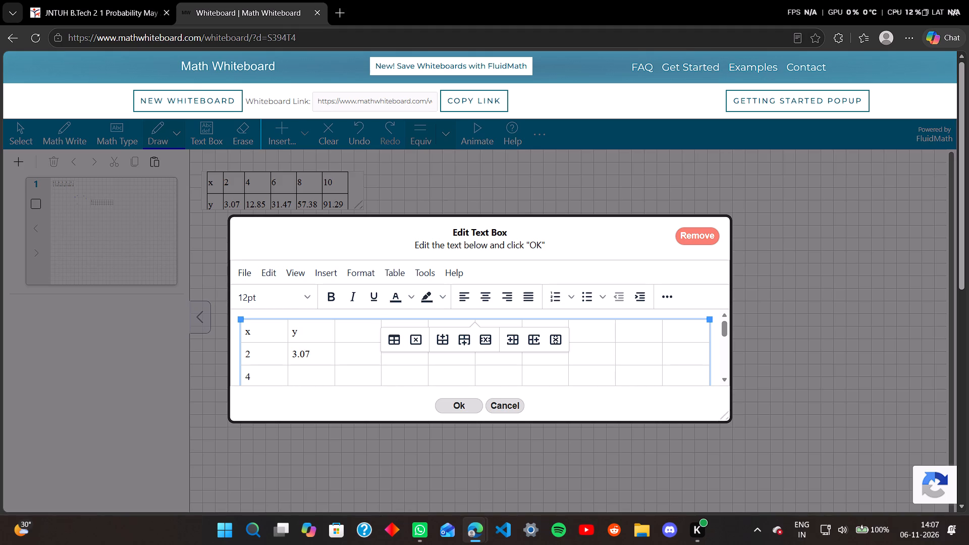
type("12.")
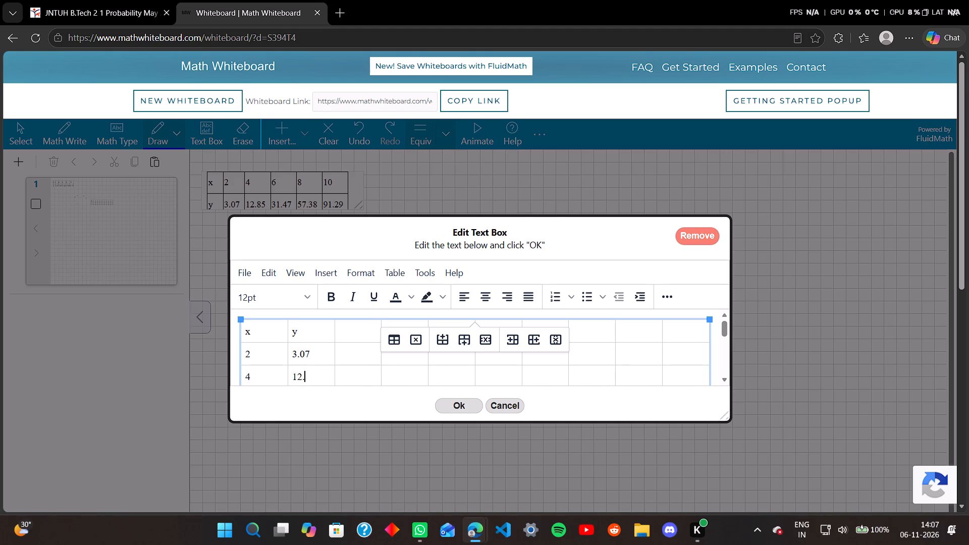
key("8")
key("5")
Enter the y values 31.47 and 57.38 beside the x values 6 and 8.
scroll(316, 377, "down", 1)
left_click(303, 330)
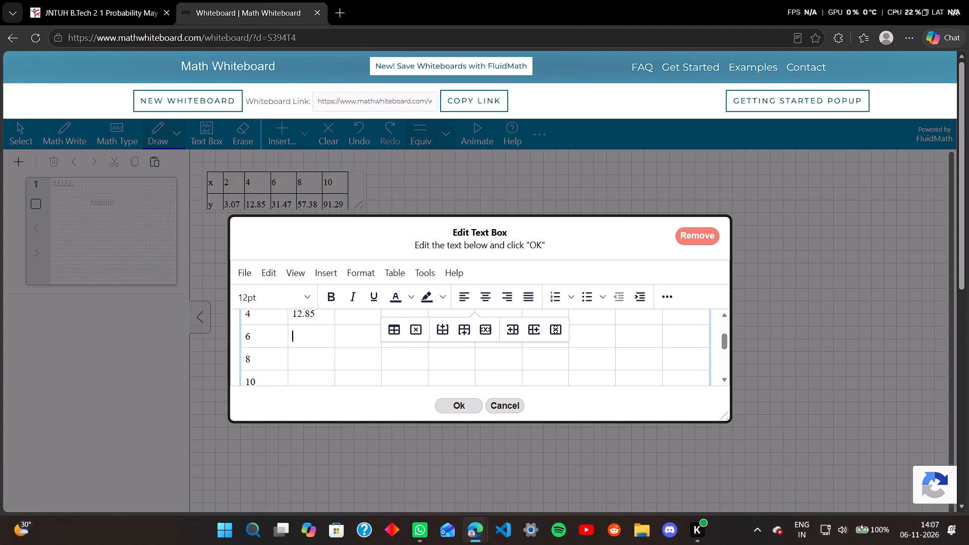
key("2")
key("BackSpace")
type("32")
key("BackSpace")
type("1.47")
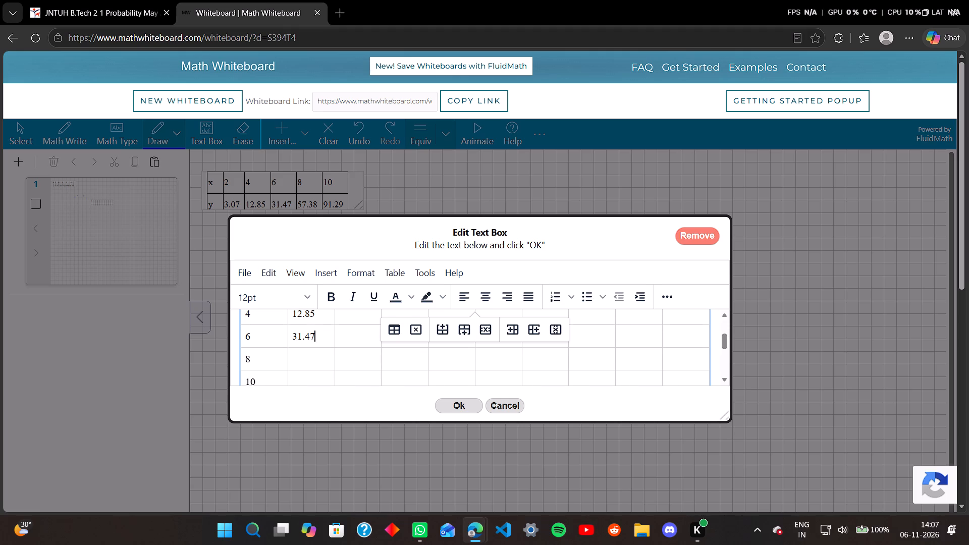
left_click(306, 359)
type("57")
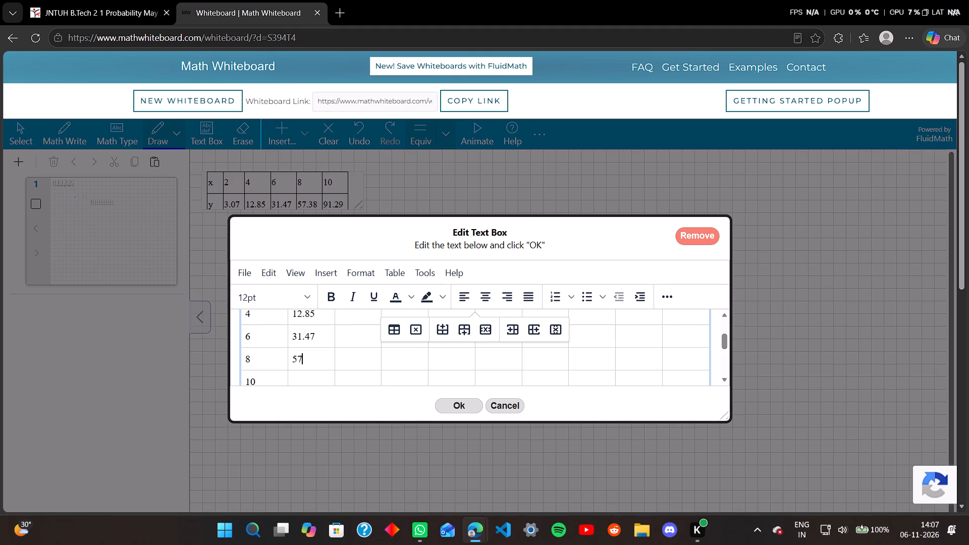
type(".38")
Enter the y value 91.29 beside the x value 10.
scroll(310, 357, "down", 2)
scroll(308, 353, "up", 1)
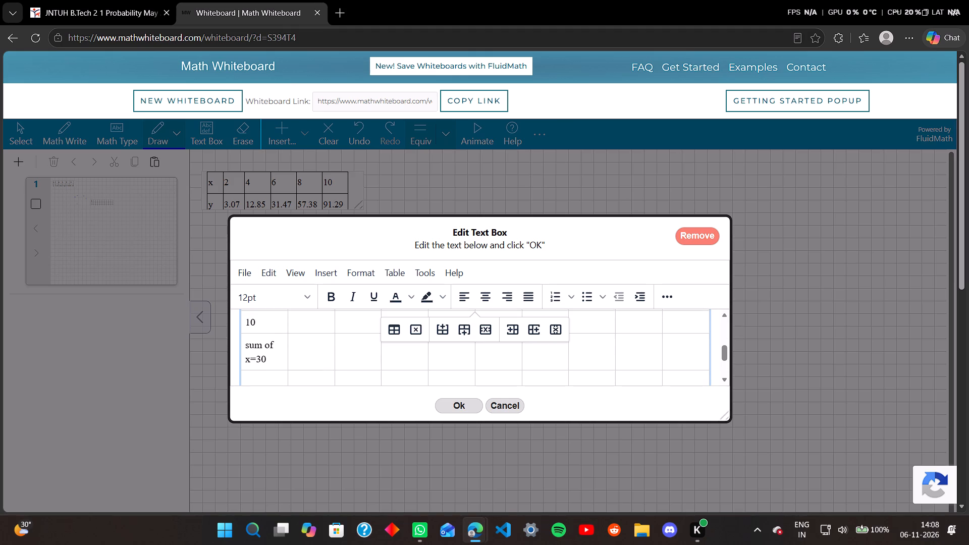
scroll(307, 352, "up", 1)
scroll(303, 368, "down", 1)
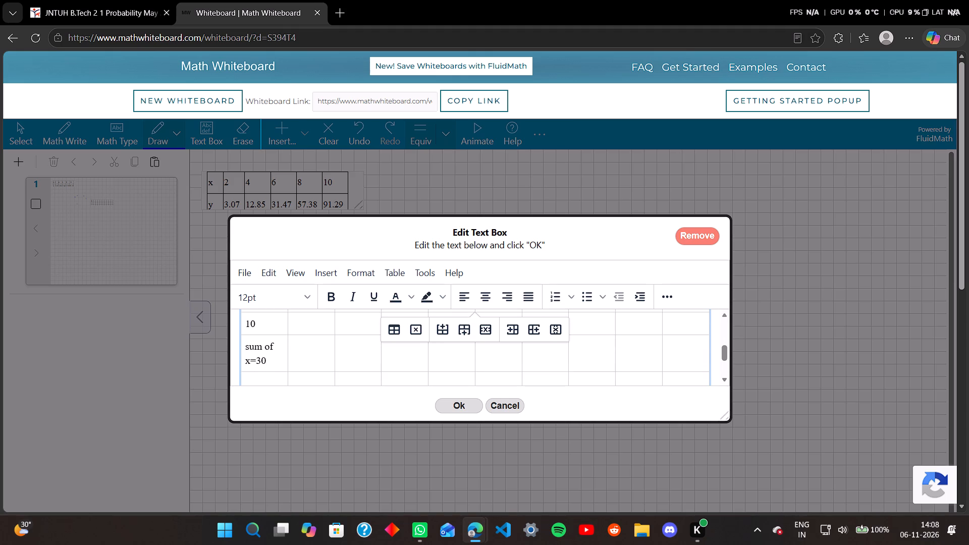
left_click(307, 317)
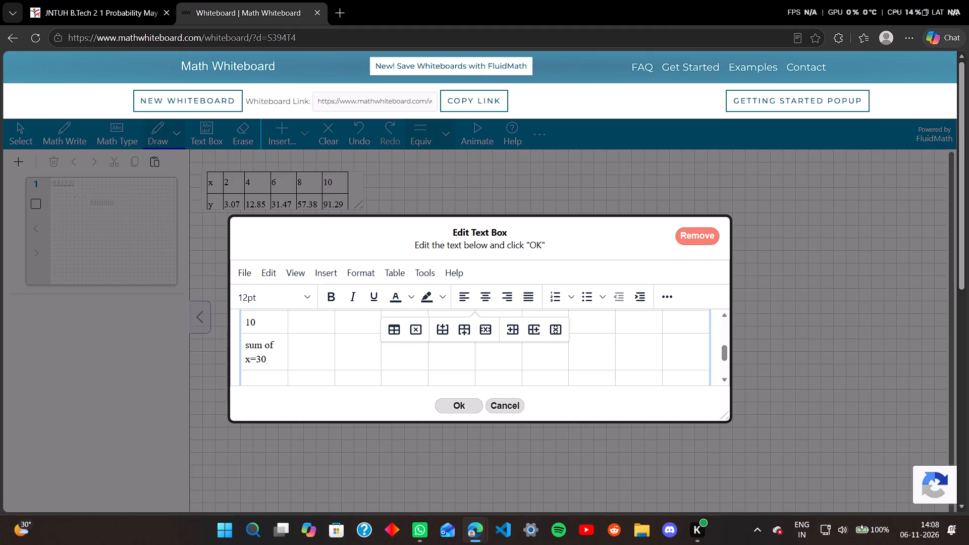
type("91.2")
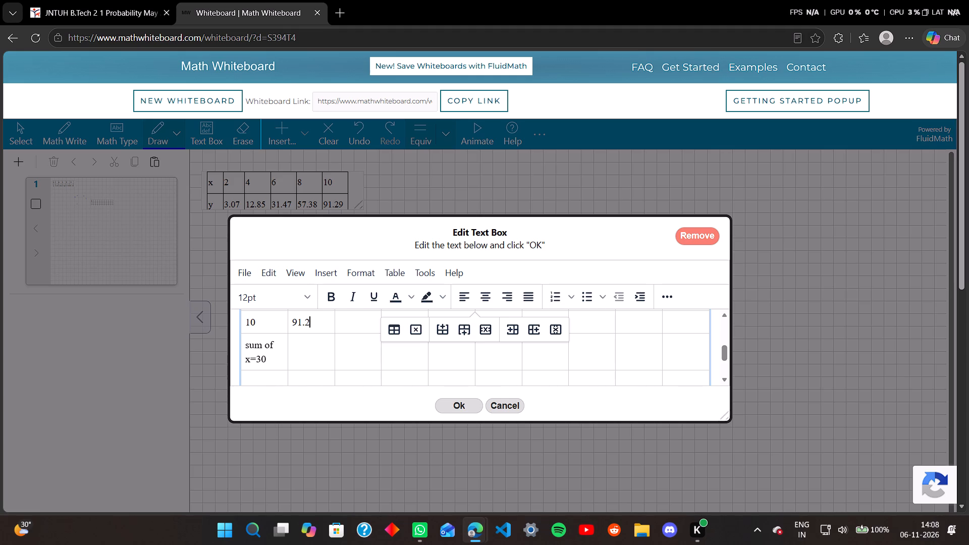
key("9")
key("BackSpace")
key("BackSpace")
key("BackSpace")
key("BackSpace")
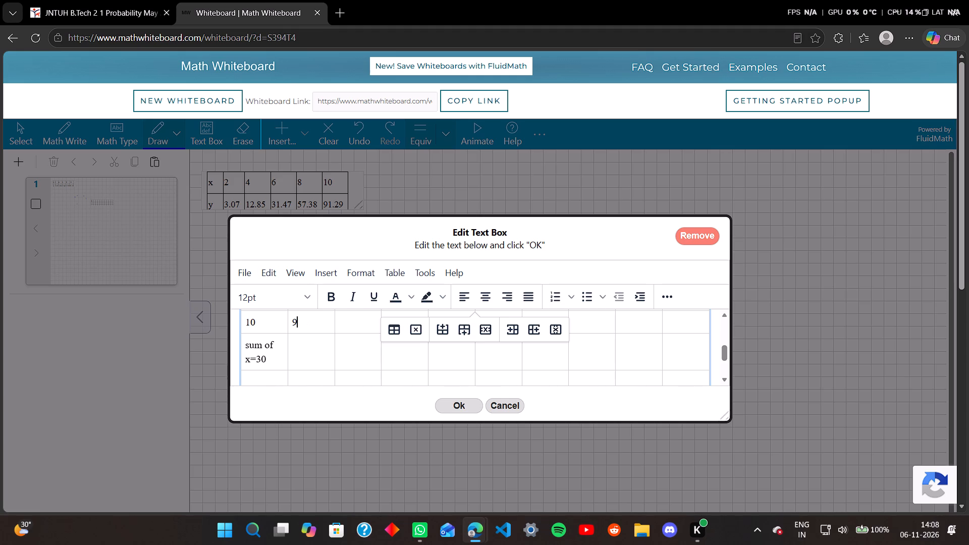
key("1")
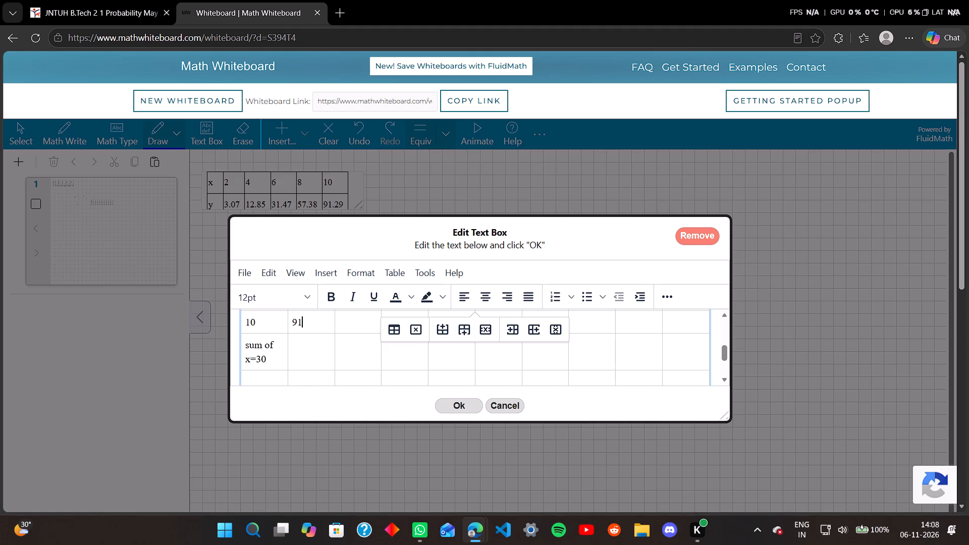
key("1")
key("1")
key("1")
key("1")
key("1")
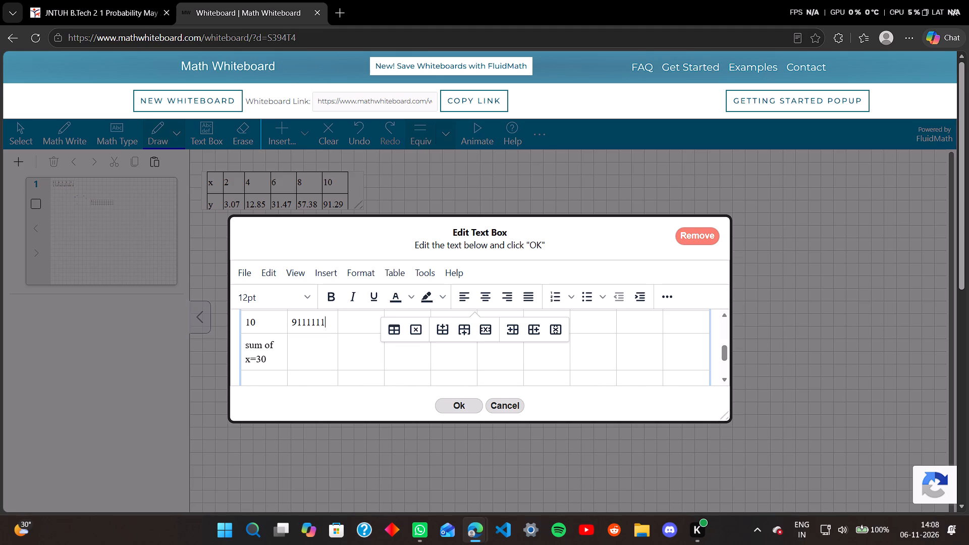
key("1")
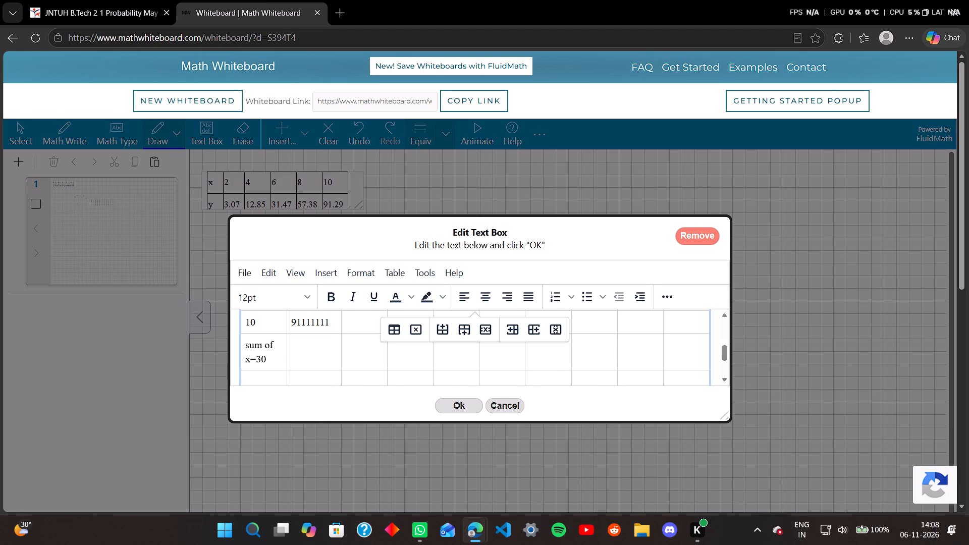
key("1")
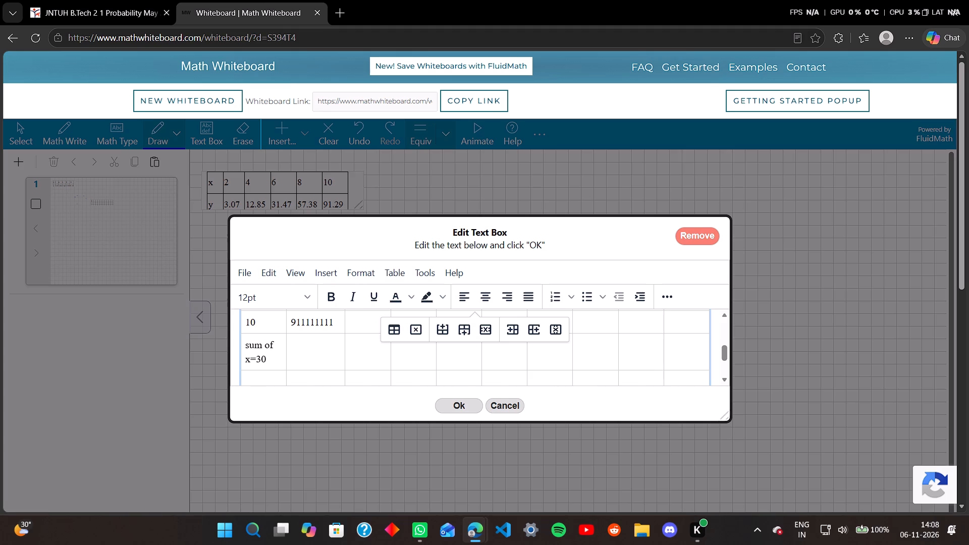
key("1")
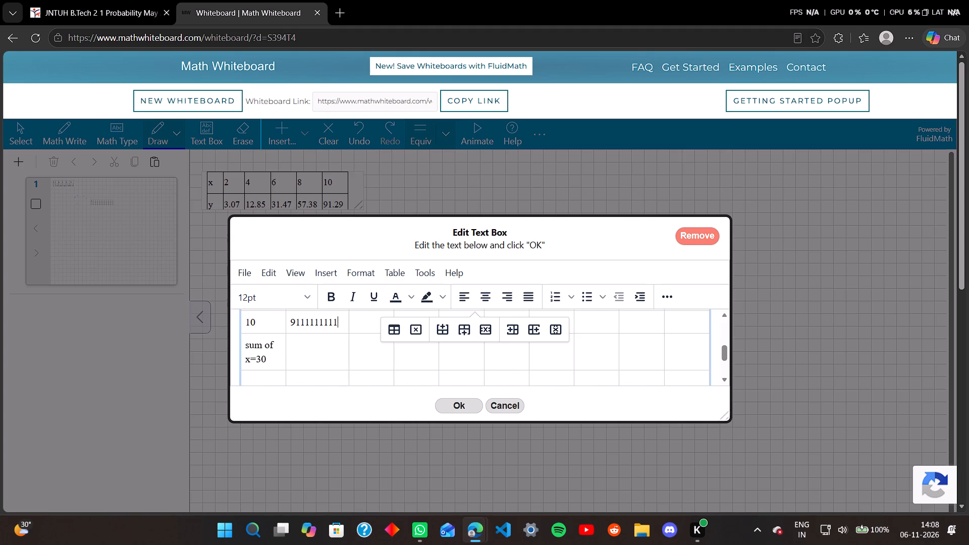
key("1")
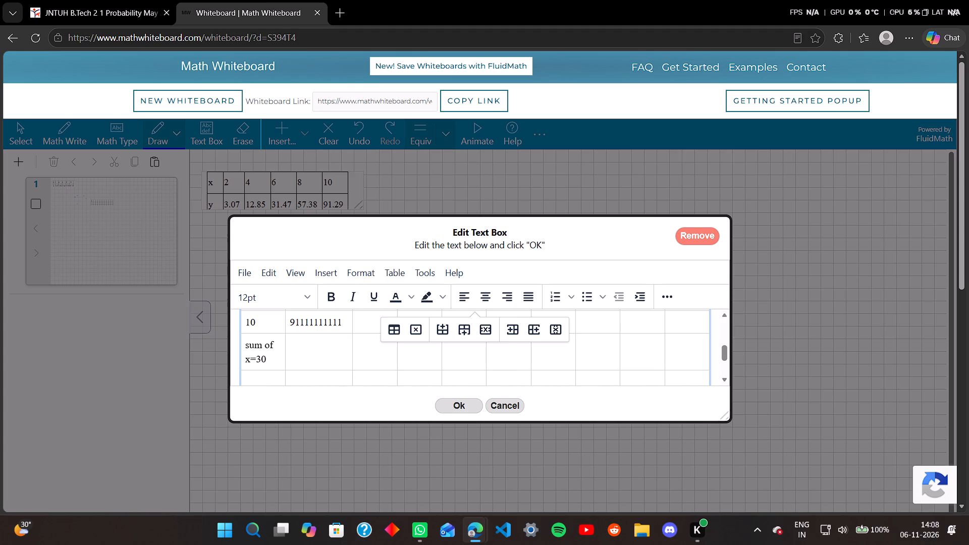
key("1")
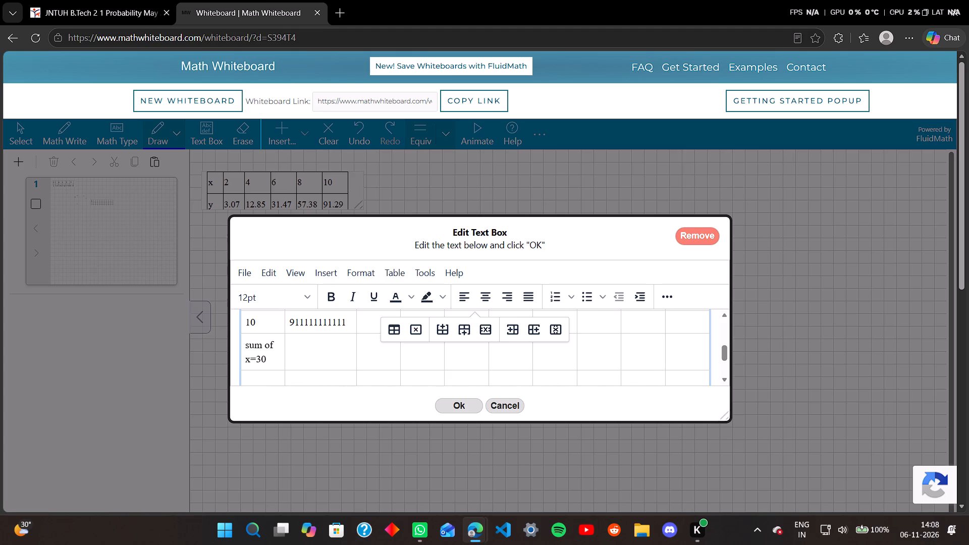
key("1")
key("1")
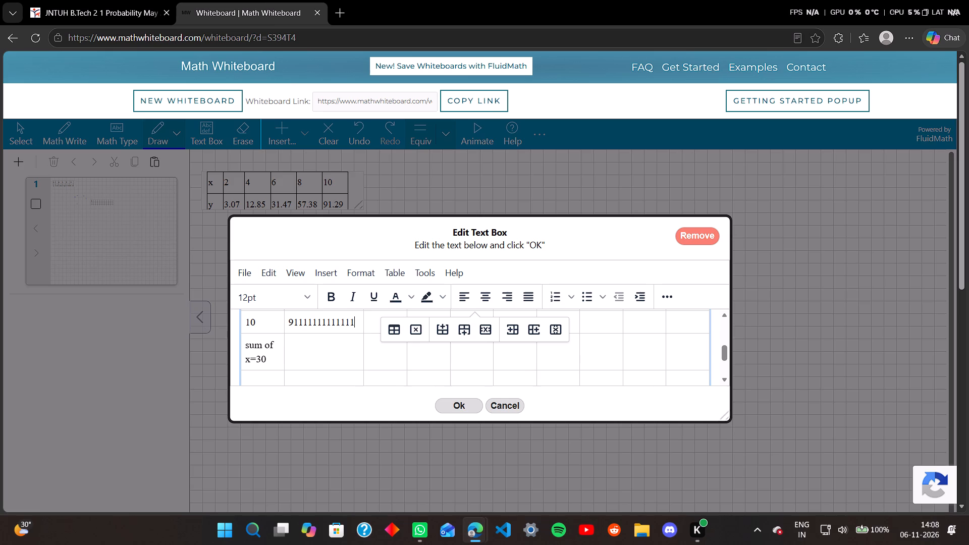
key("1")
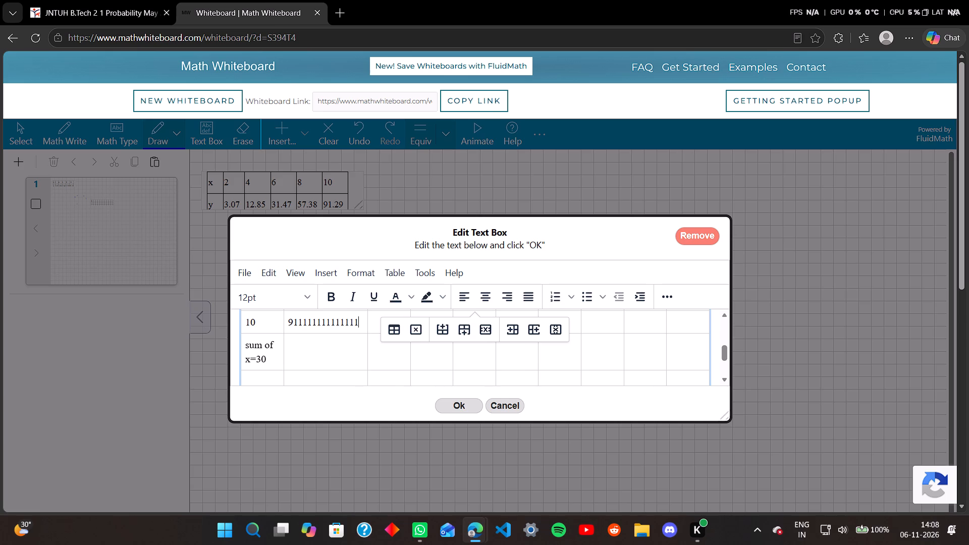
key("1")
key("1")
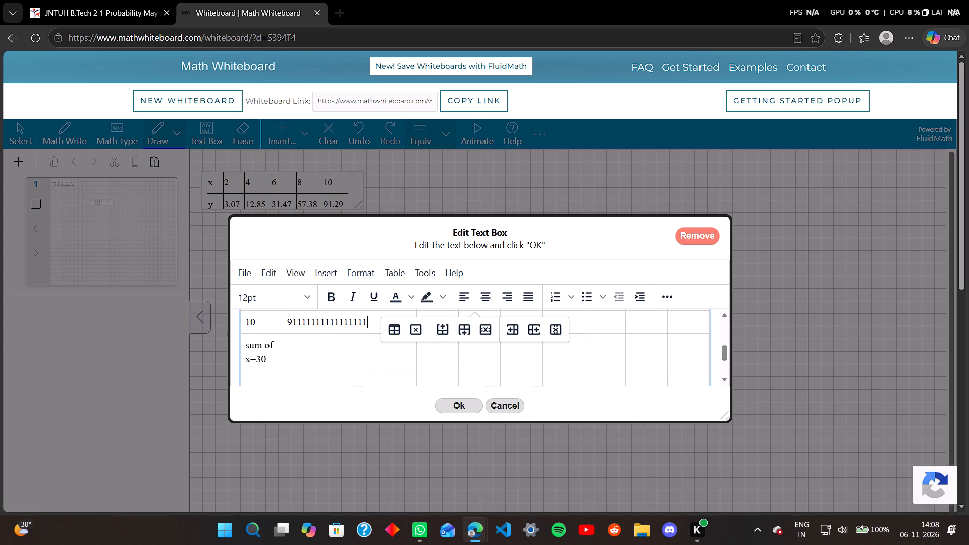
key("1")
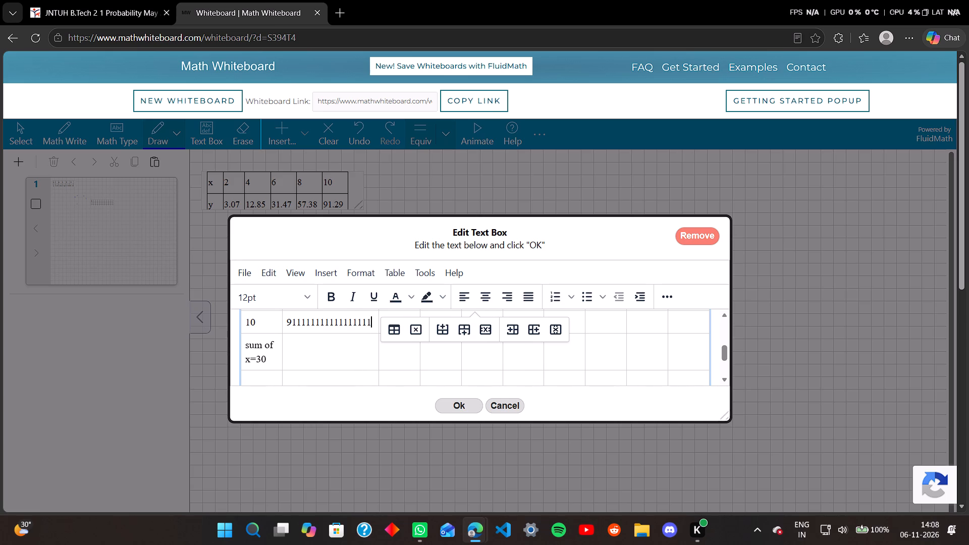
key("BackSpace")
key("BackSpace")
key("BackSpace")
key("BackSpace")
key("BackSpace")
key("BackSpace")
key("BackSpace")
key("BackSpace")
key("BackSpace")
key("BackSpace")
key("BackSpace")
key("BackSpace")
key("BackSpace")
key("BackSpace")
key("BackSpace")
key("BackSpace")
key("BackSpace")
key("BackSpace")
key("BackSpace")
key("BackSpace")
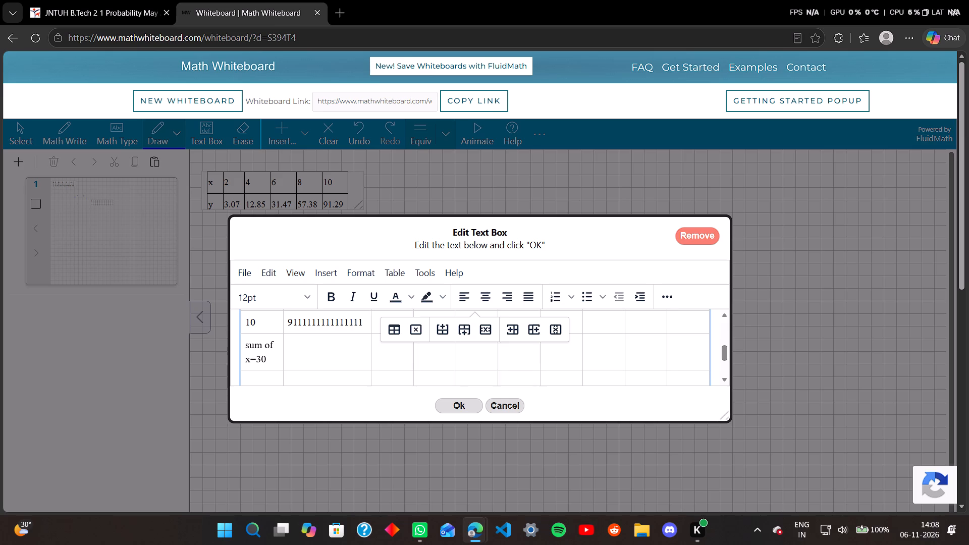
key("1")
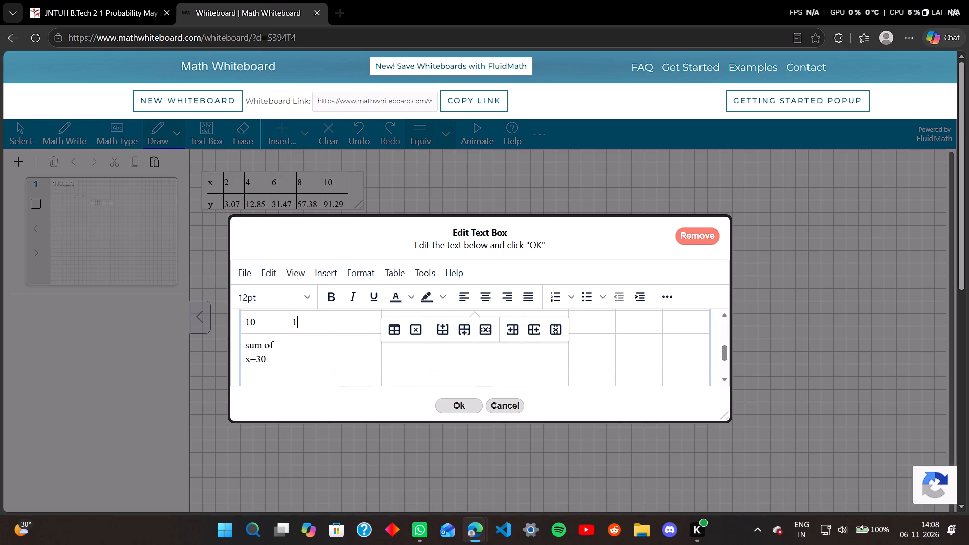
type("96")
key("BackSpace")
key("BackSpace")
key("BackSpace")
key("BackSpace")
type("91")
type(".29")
Enter "sum of y=196.06" below the y value 91.29 and apply the table edits to the whiteboard.
left_click(306, 343)
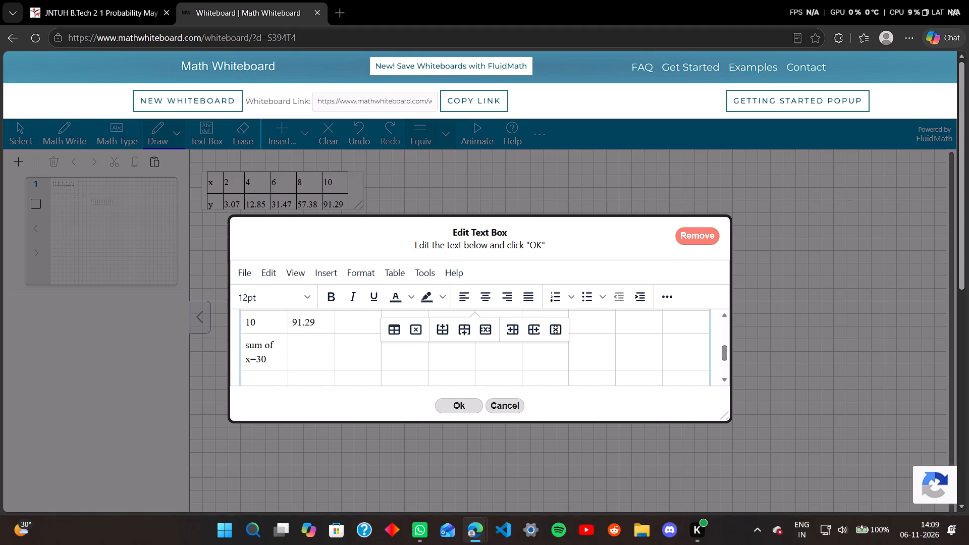
type("sum of y")
key("equal")
type("19")
key("6")
type(".0")
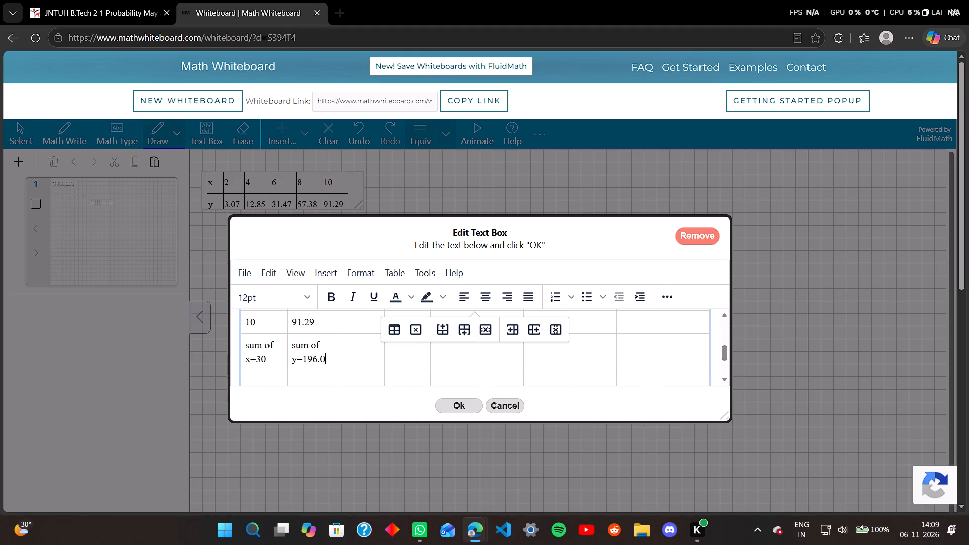
key("6")
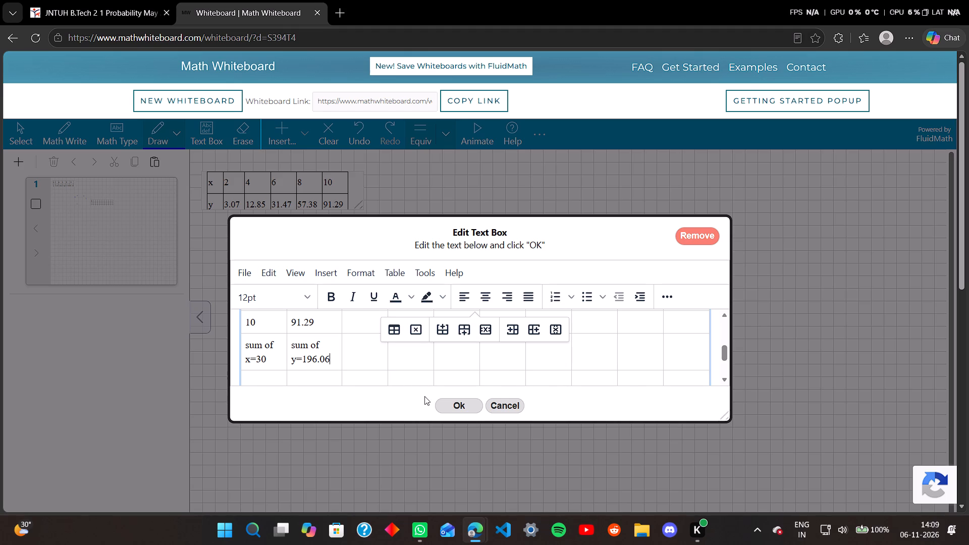
left_click(453, 402)
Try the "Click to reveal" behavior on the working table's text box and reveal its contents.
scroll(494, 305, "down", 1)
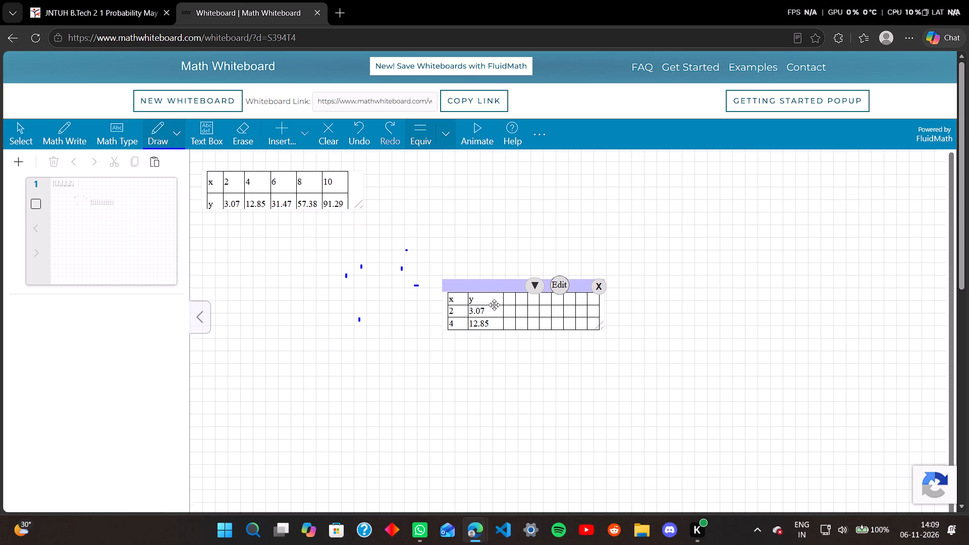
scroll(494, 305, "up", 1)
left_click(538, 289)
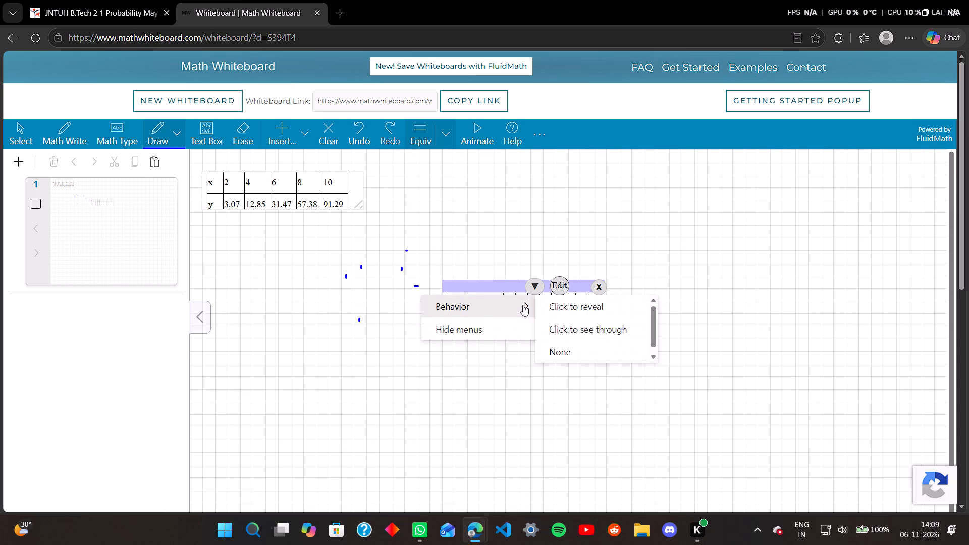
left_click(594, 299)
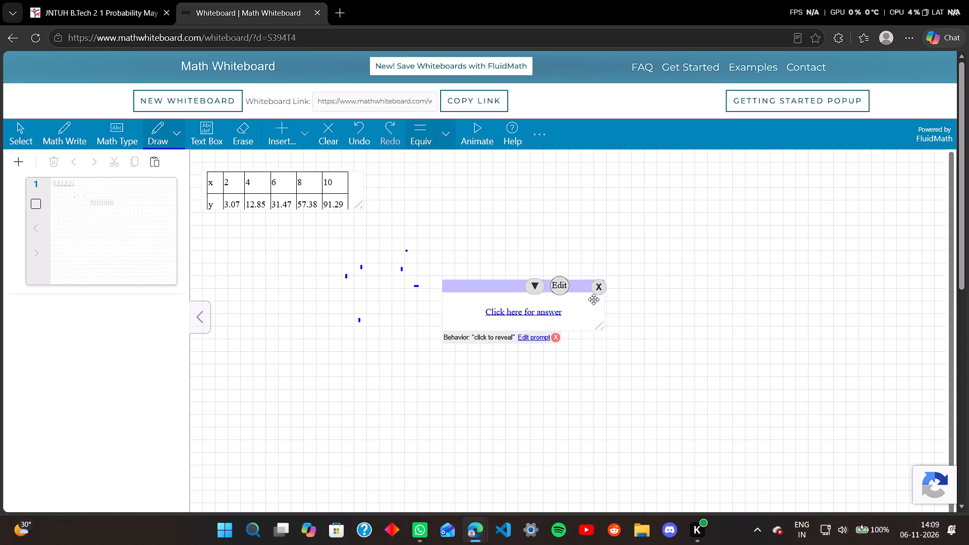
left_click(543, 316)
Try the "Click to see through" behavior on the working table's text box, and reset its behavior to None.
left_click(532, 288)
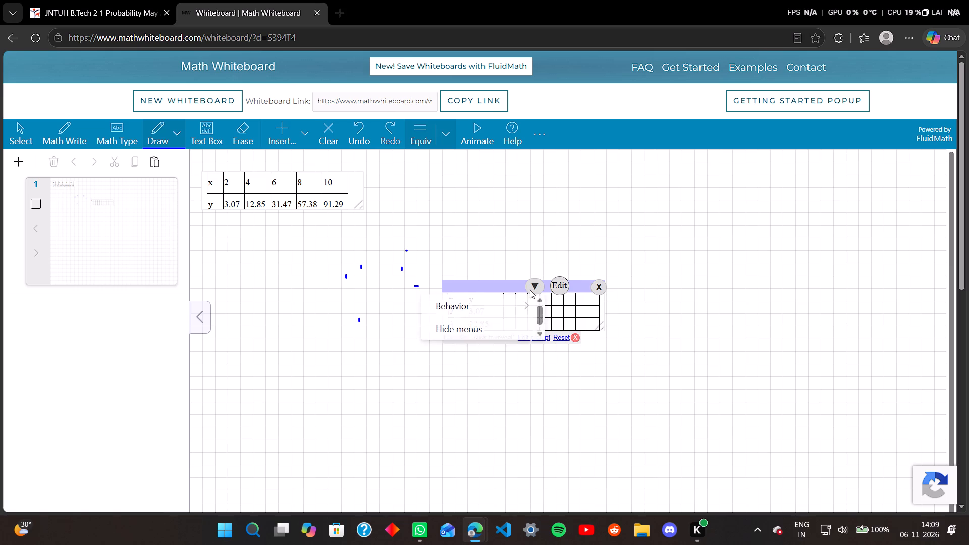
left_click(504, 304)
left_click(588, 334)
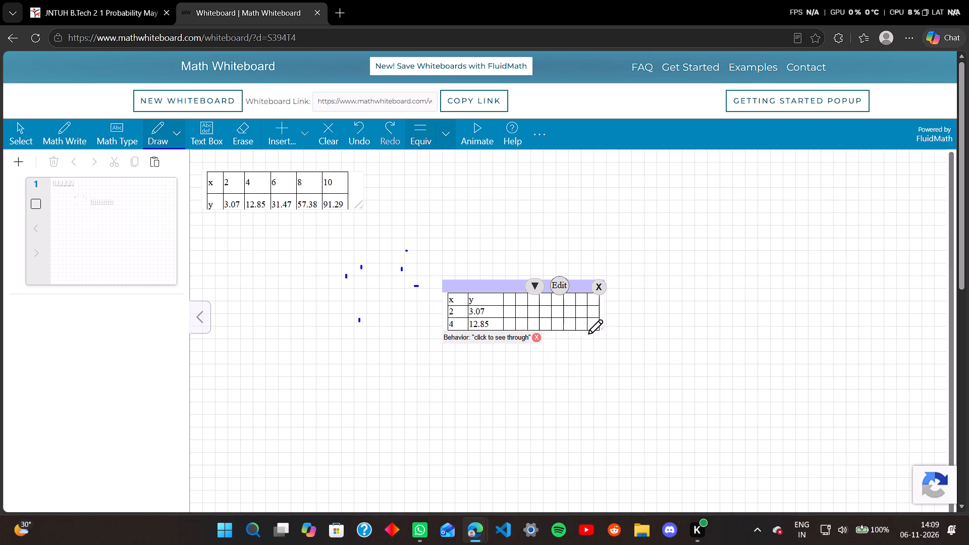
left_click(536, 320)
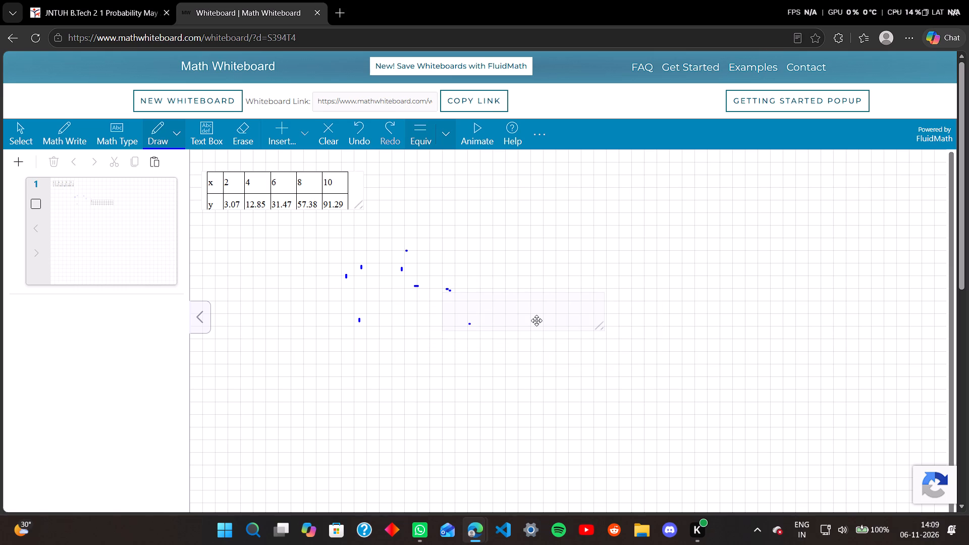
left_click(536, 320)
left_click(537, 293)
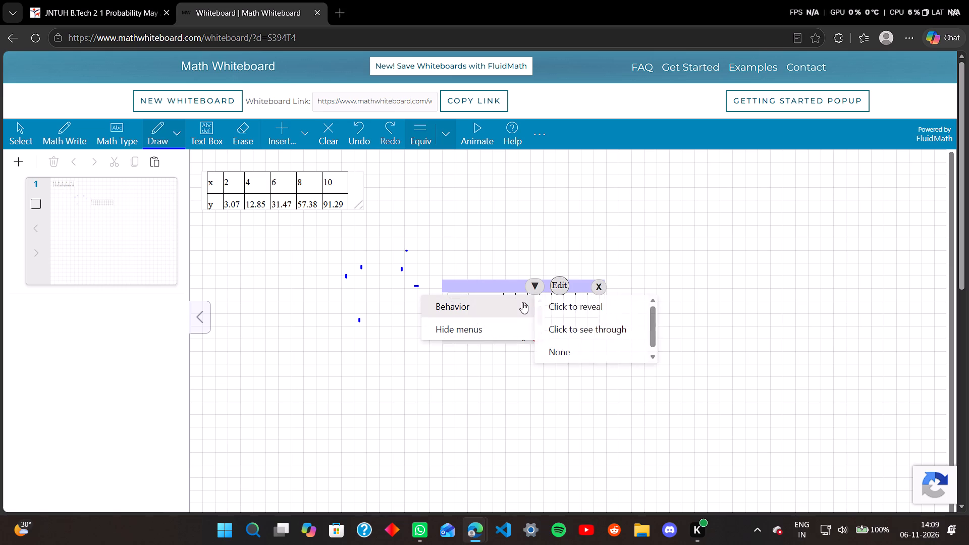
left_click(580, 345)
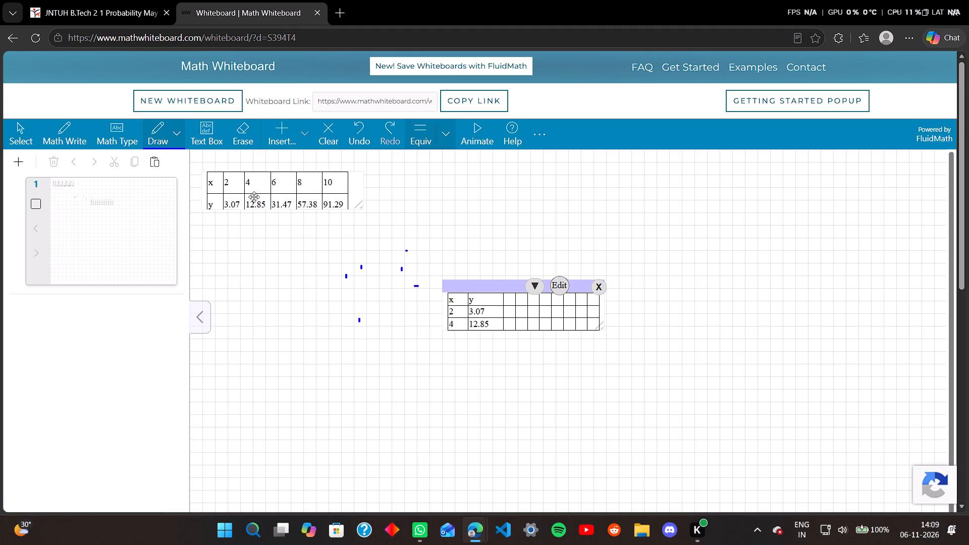
Move the working table up beside the original x and y data table, aligned near its top edge.
left_click_drag(476, 288, 441, 215)
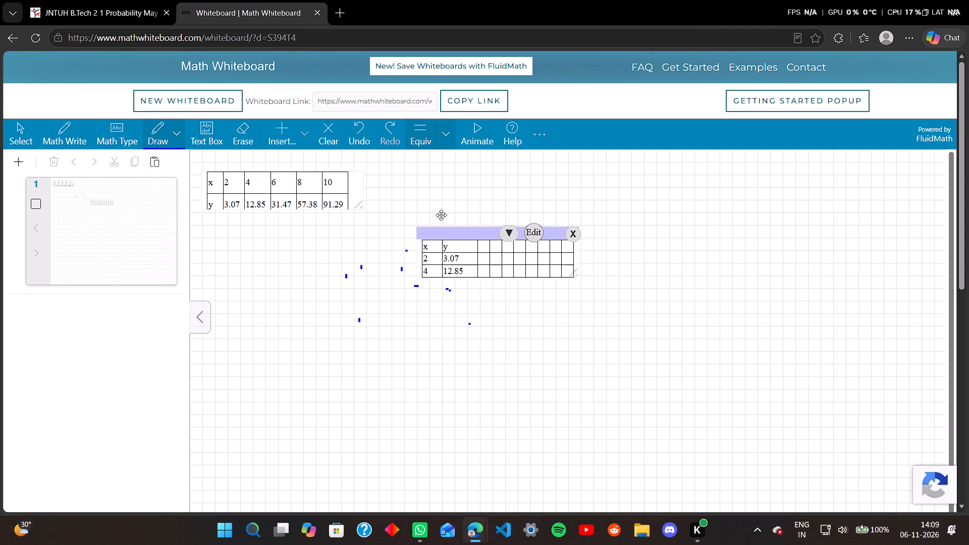
left_click_drag(441, 215, 428, 177)
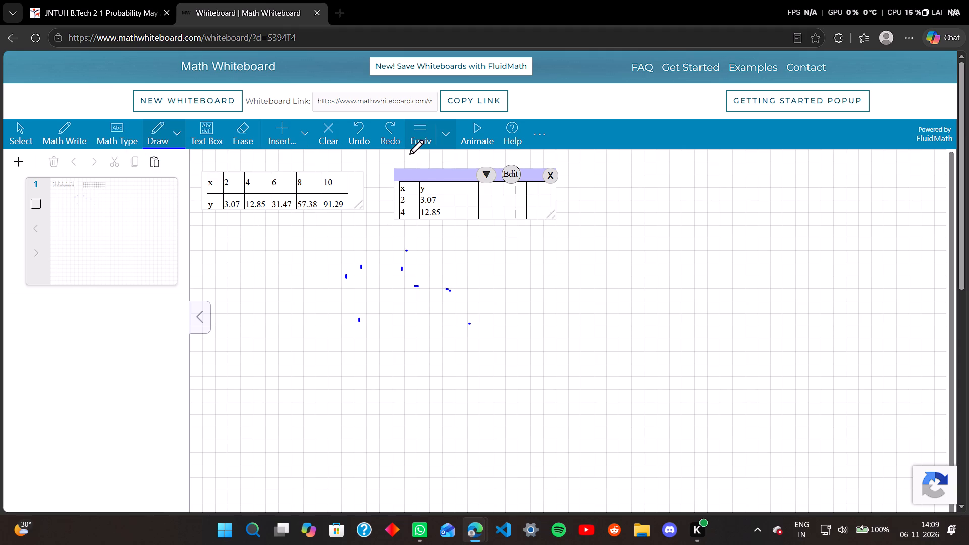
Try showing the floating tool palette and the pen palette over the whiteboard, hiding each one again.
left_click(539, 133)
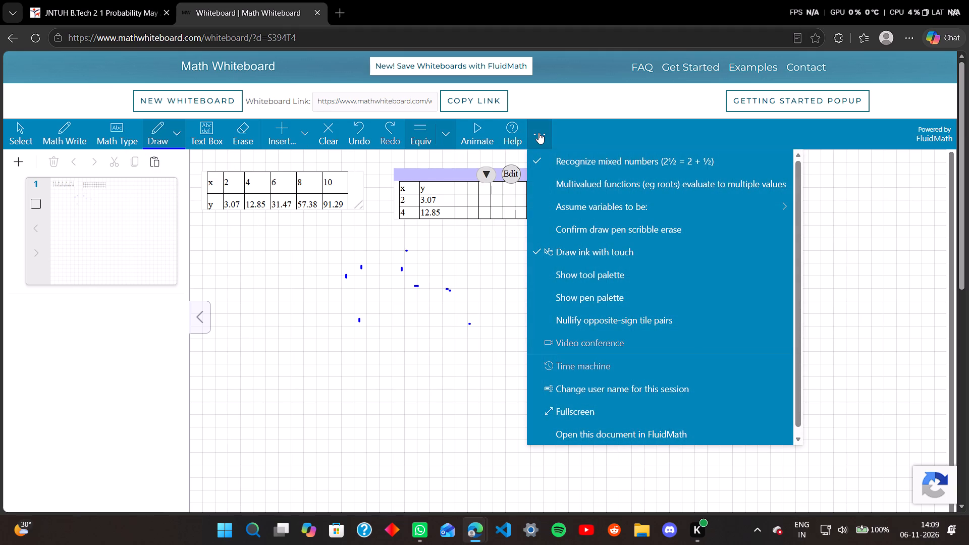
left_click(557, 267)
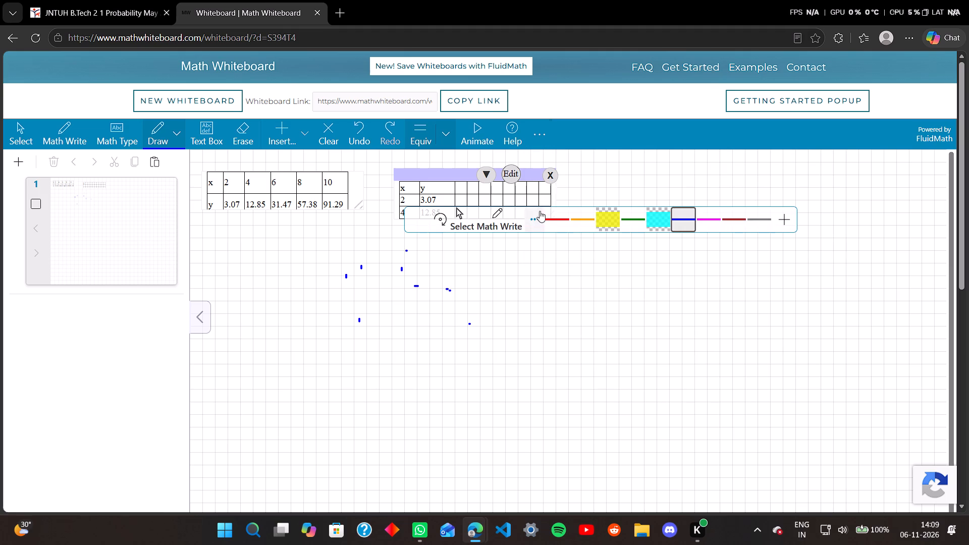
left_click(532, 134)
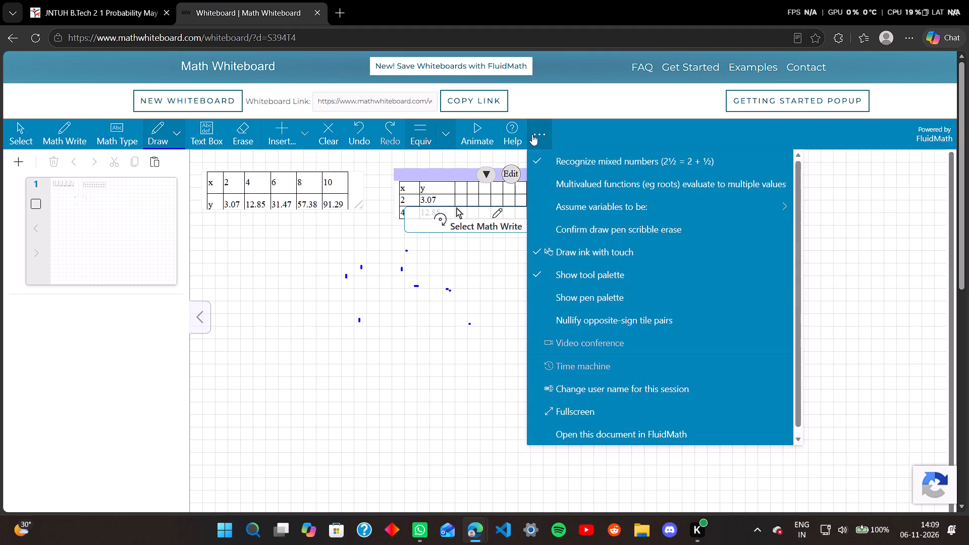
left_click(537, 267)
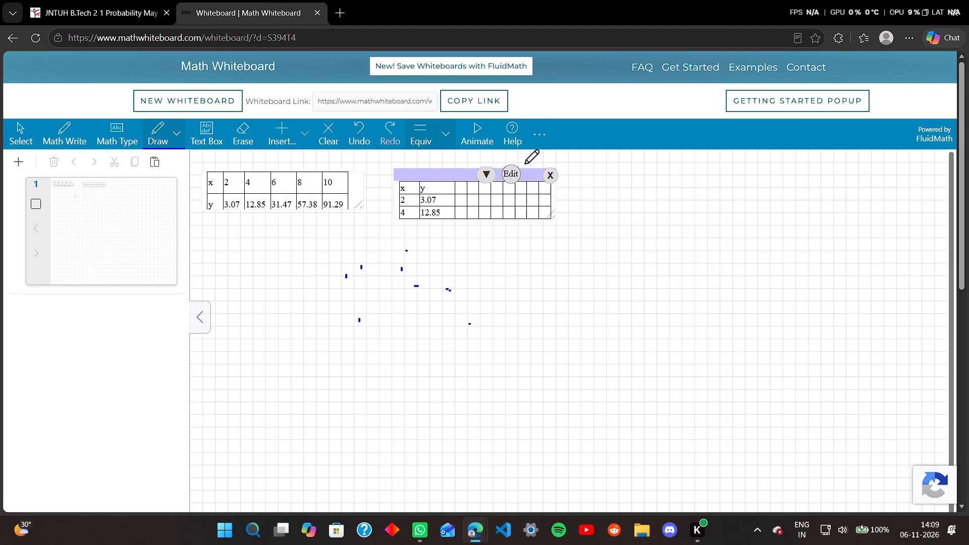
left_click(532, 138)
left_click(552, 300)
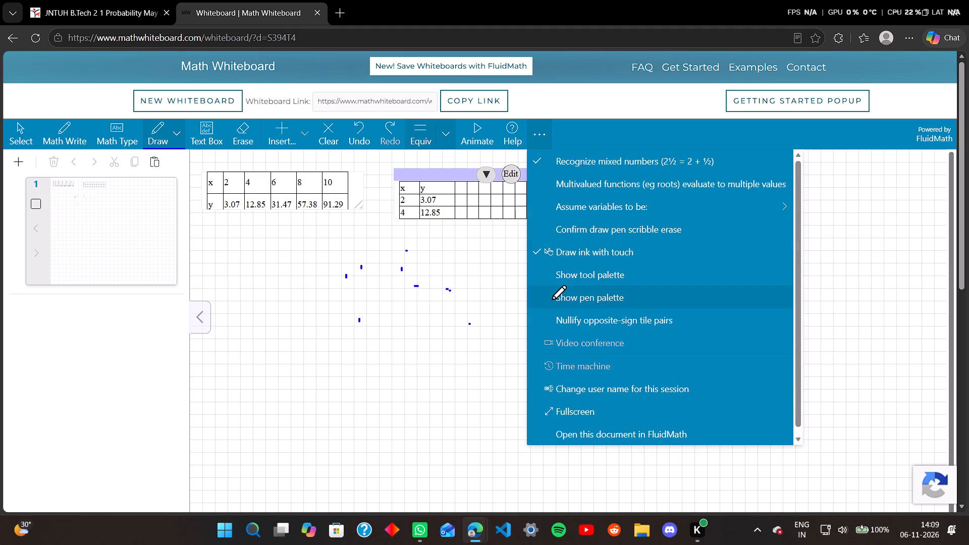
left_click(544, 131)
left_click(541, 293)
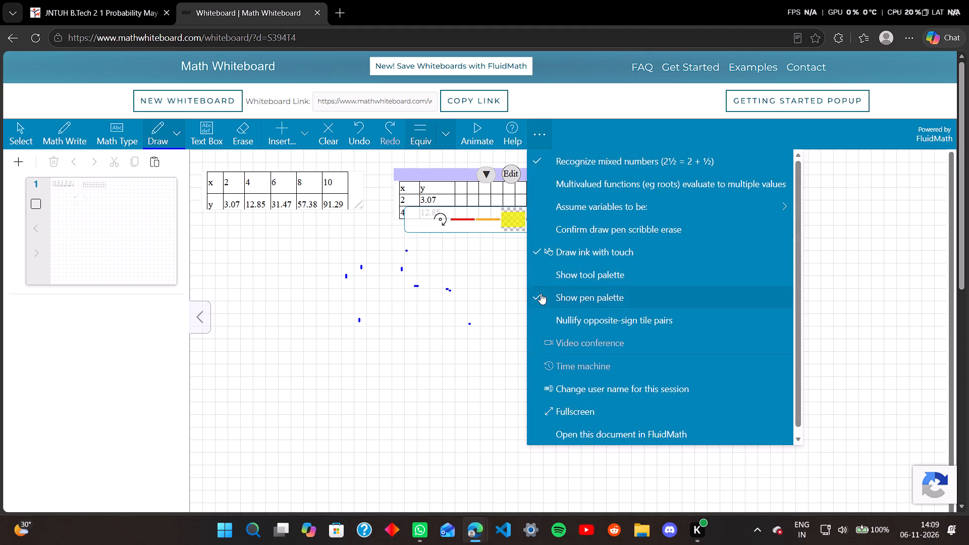
Enable the whiteboard option "Multivalued functions (eg roots) evaluate to multiple values".
left_click(543, 145)
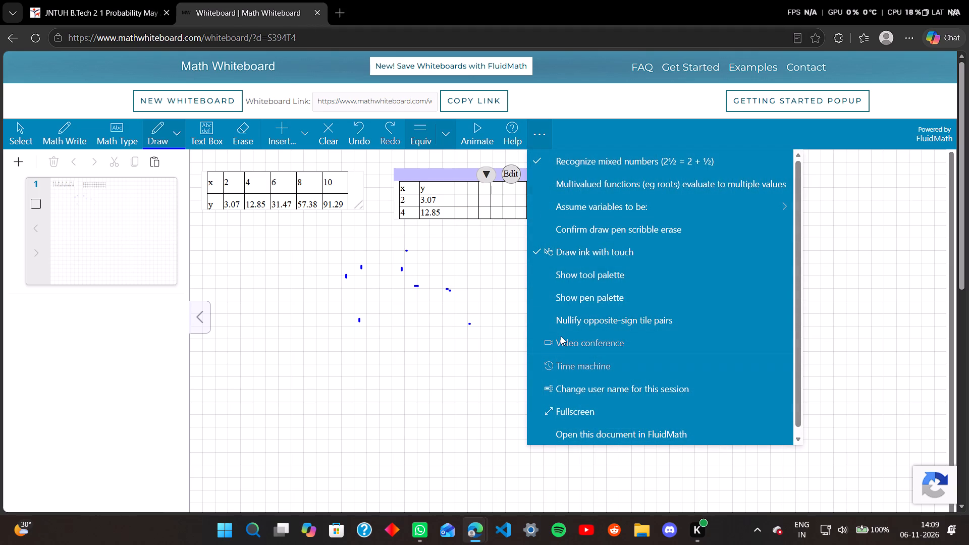
scroll(561, 336, "down", 1)
scroll(561, 337, "up", 3)
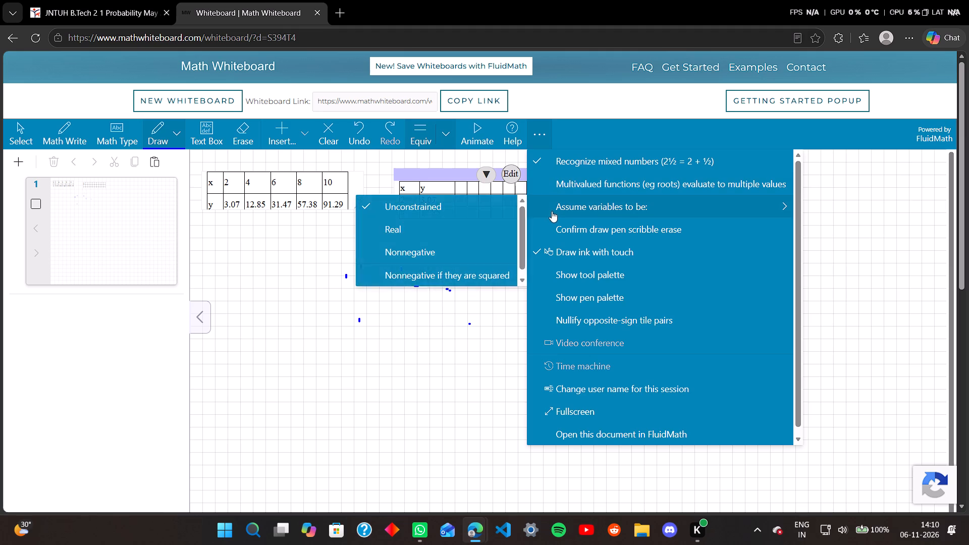
left_click(598, 181)
left_click(530, 132)
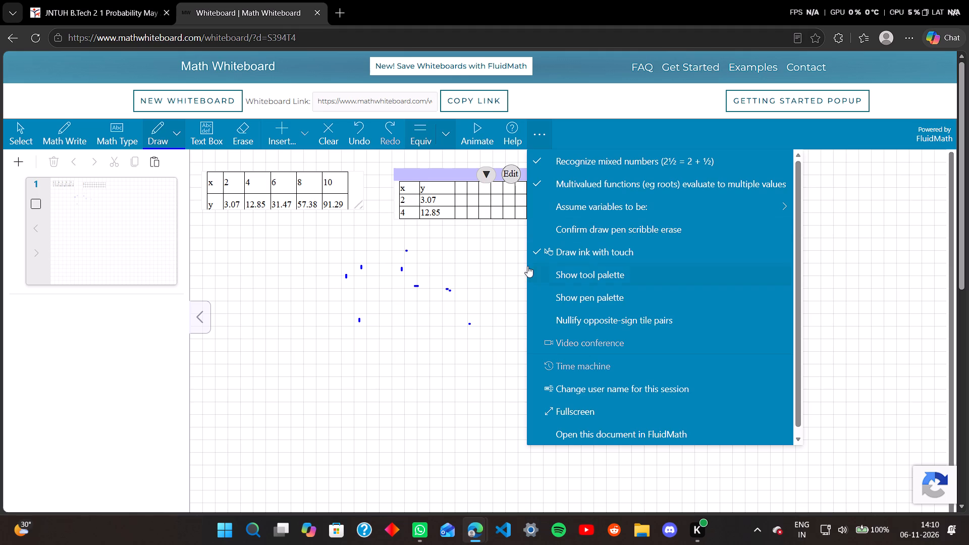
left_click(545, 132)
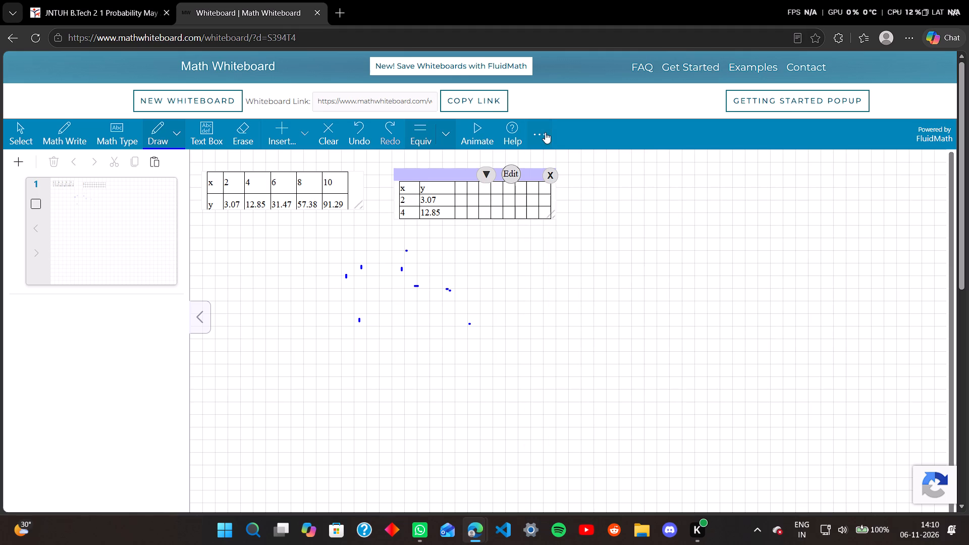
Handwrite "y =" with the Draw pen on the empty grid area below the working table.
left_click(557, 251)
left_click_drag(557, 251, 561, 257)
left_click(568, 247)
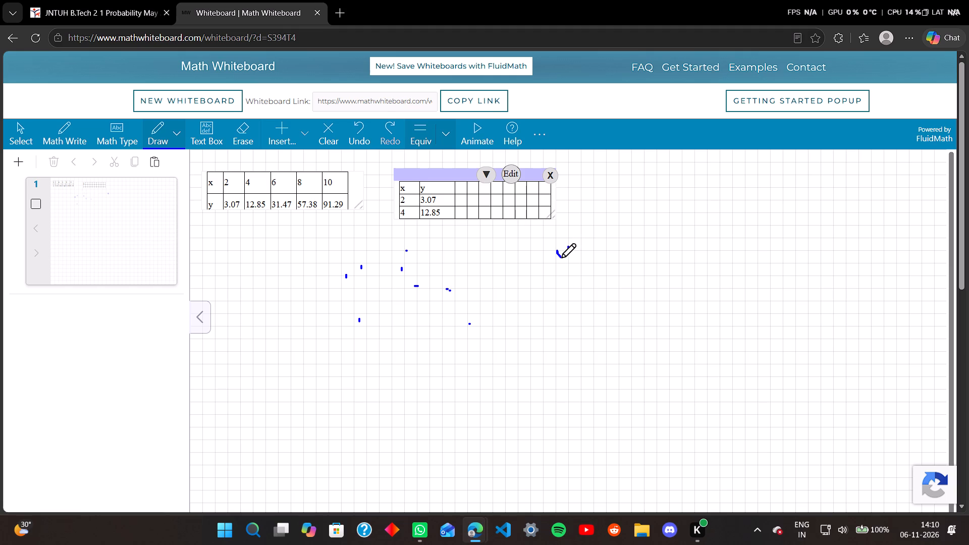
left_click(559, 254)
double_click(563, 259)
left_click_drag(567, 260, 571, 249)
left_click_drag(571, 249, 570, 275)
left_click_drag(570, 275, 564, 274)
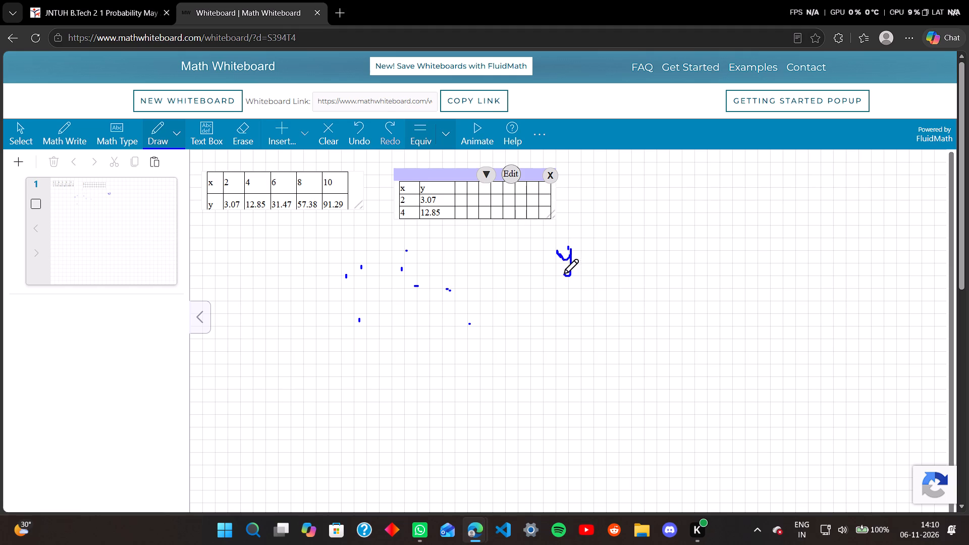
left_click_drag(564, 274, 580, 261)
left_click_drag(591, 255, 612, 255)
left_click_drag(593, 265, 599, 265)
triple_click(608, 265)
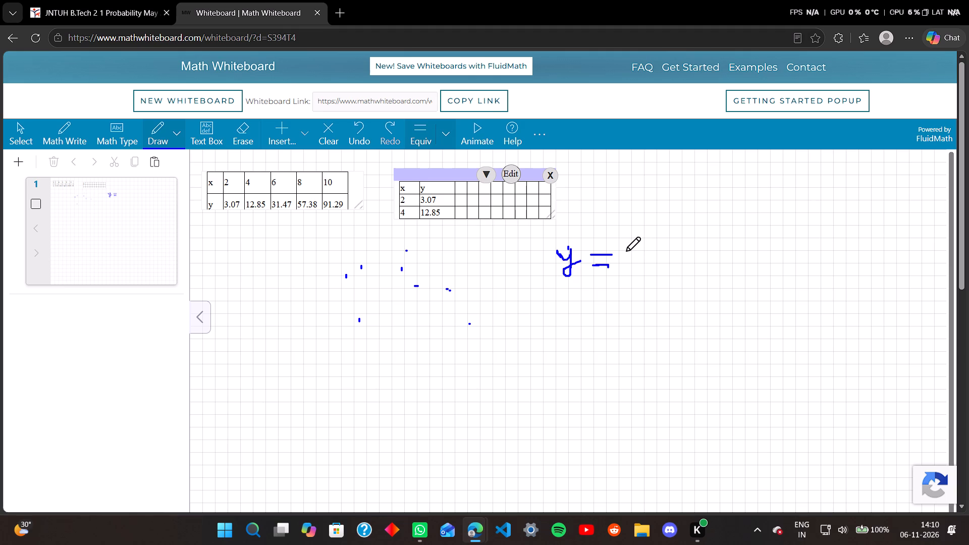
Handwrite the term "ax²" after the equals sign of the equation.
left_click_drag(630, 248, 623, 264)
double_click(626, 263)
left_click(631, 256)
left_click_drag(631, 251, 637, 263)
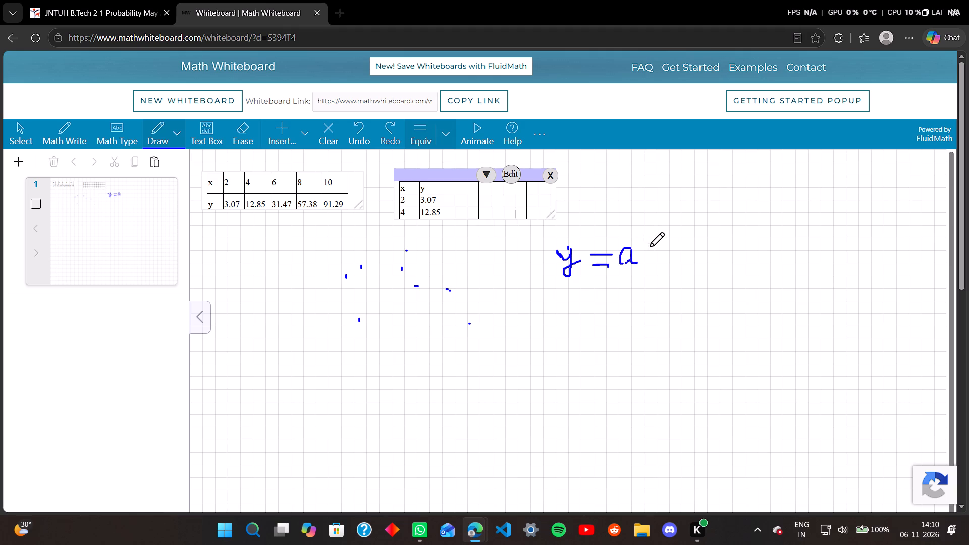
left_click_drag(641, 248, 653, 244)
left_click_drag(653, 244, 658, 261)
left_click_drag(651, 224, 673, 234)
Handwrite "+ bx + c" after the ax² term to complete the parabola equation.
left_click_drag(678, 251, 693, 249)
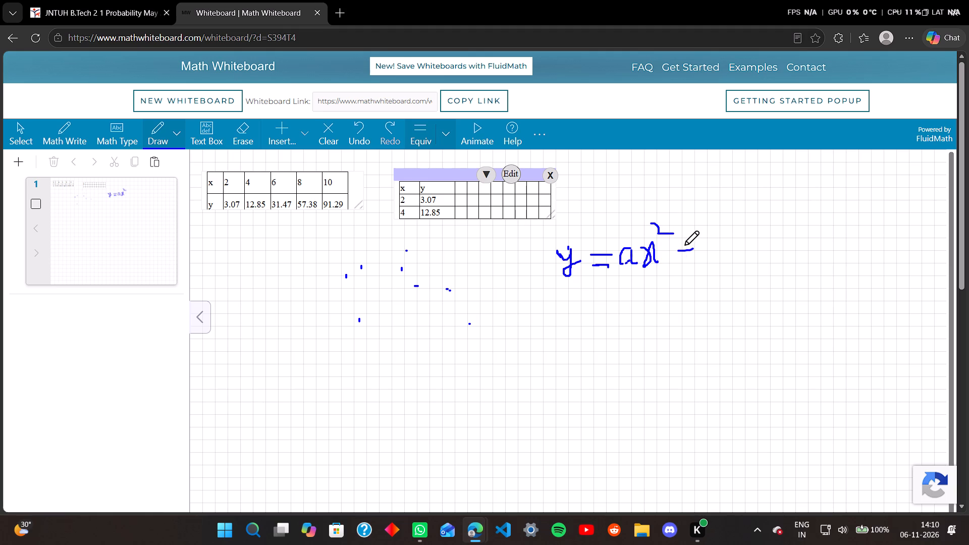
left_click_drag(684, 245, 685, 257)
left_click_drag(703, 233, 705, 259)
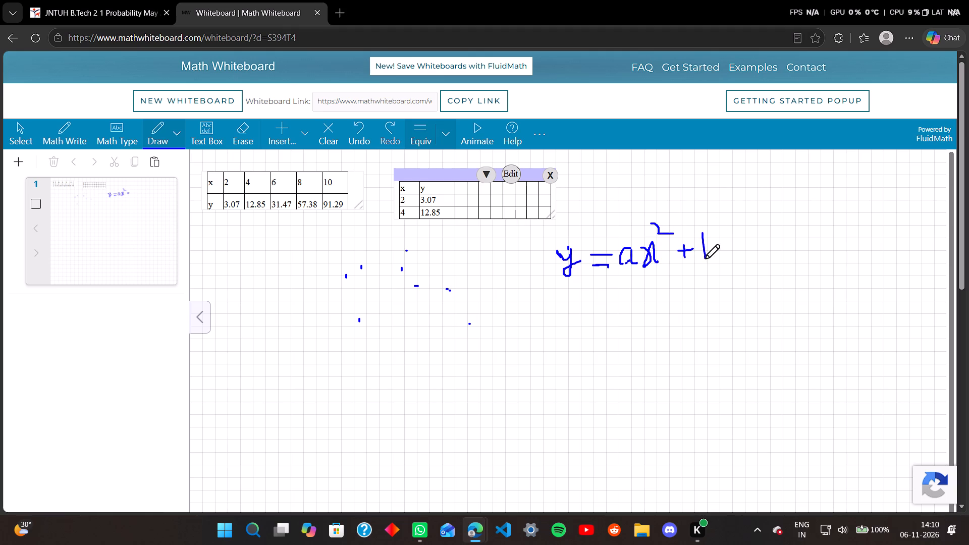
left_click_drag(705, 259, 705, 256)
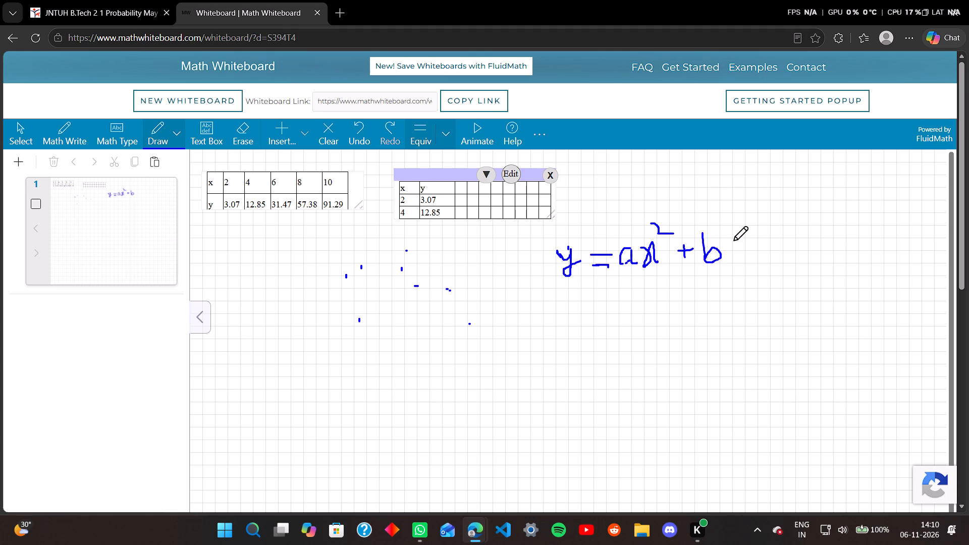
left_click_drag(726, 238, 731, 258)
left_click_drag(731, 258, 735, 234)
left_click_drag(735, 233, 745, 251)
left_click_drag(758, 243, 772, 242)
left_click_drag(761, 236, 763, 250)
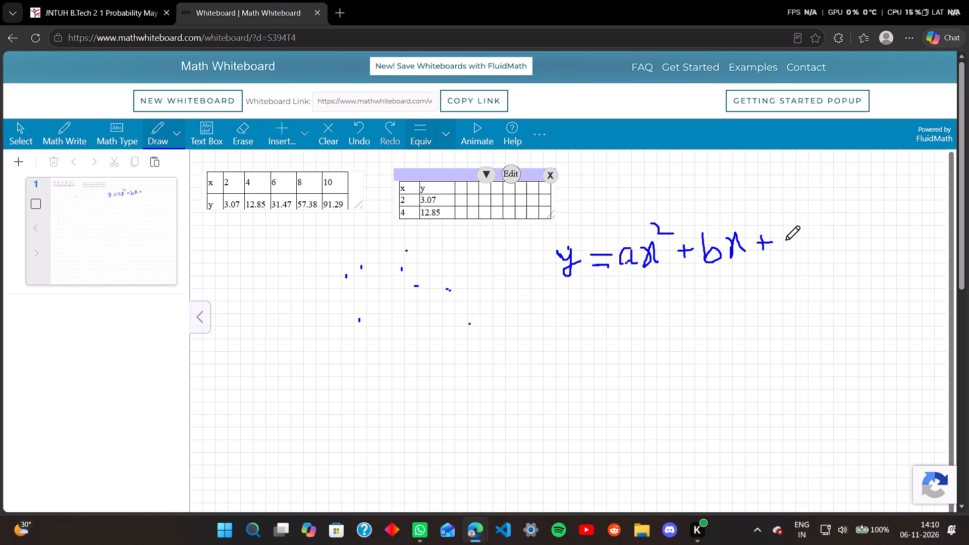
left_click_drag(794, 237, 792, 252)
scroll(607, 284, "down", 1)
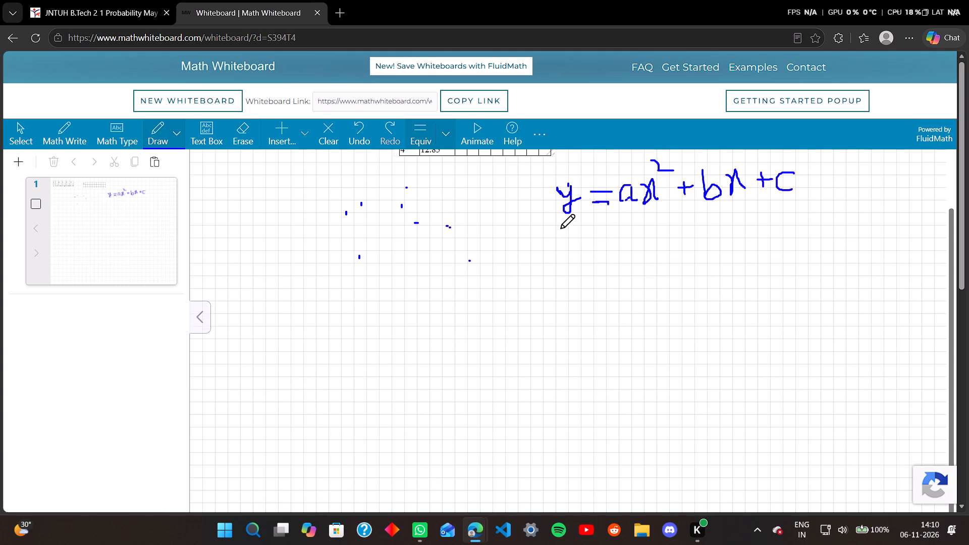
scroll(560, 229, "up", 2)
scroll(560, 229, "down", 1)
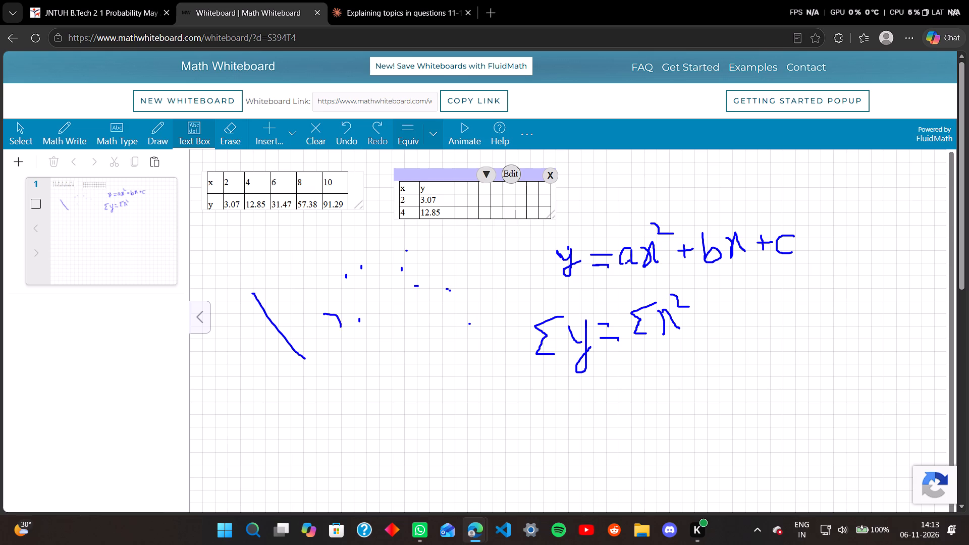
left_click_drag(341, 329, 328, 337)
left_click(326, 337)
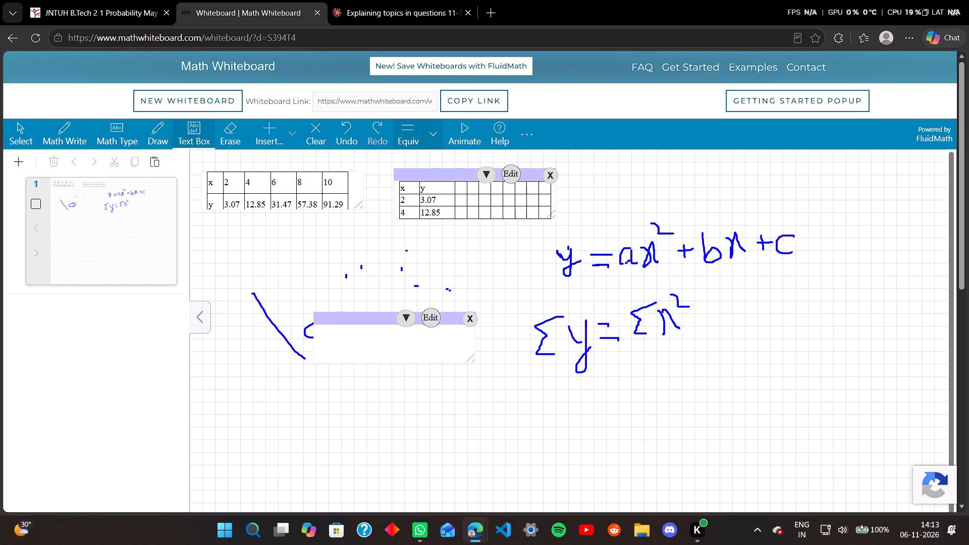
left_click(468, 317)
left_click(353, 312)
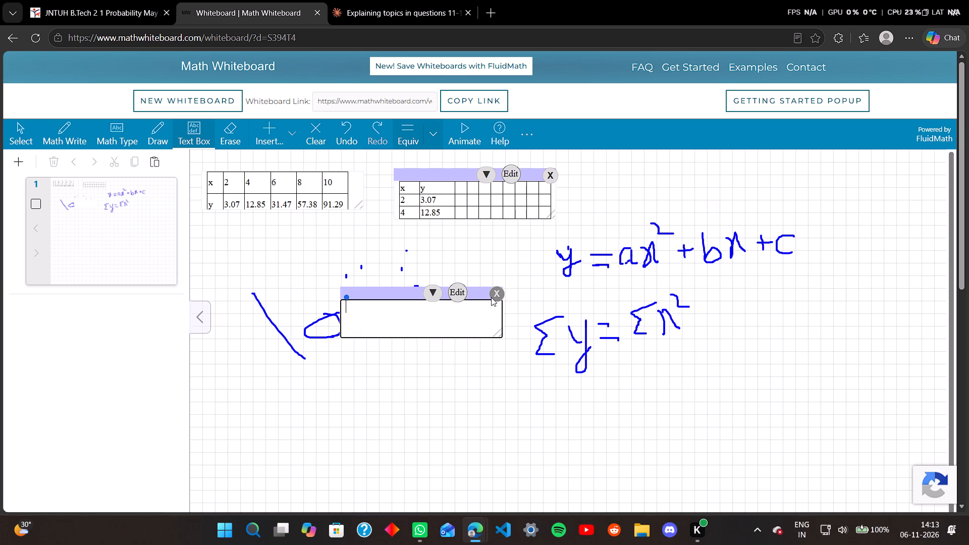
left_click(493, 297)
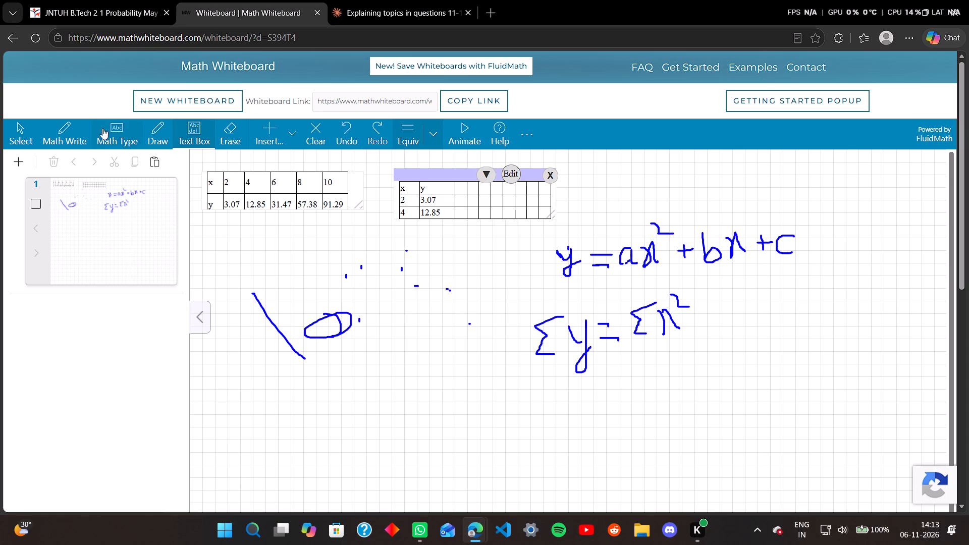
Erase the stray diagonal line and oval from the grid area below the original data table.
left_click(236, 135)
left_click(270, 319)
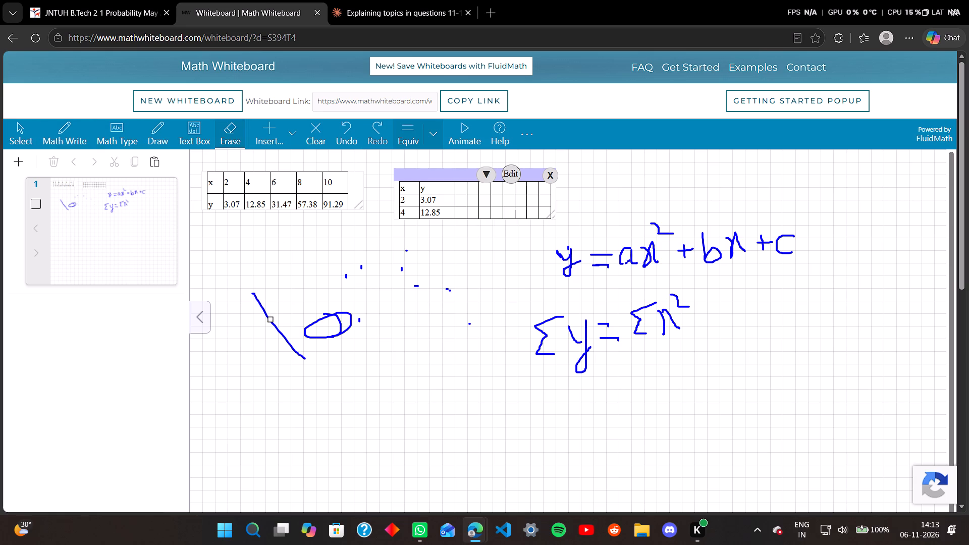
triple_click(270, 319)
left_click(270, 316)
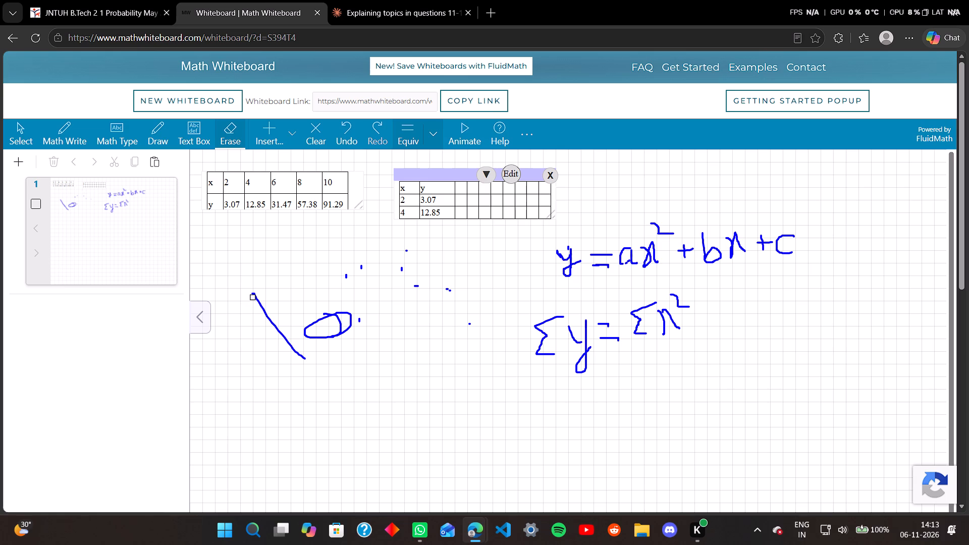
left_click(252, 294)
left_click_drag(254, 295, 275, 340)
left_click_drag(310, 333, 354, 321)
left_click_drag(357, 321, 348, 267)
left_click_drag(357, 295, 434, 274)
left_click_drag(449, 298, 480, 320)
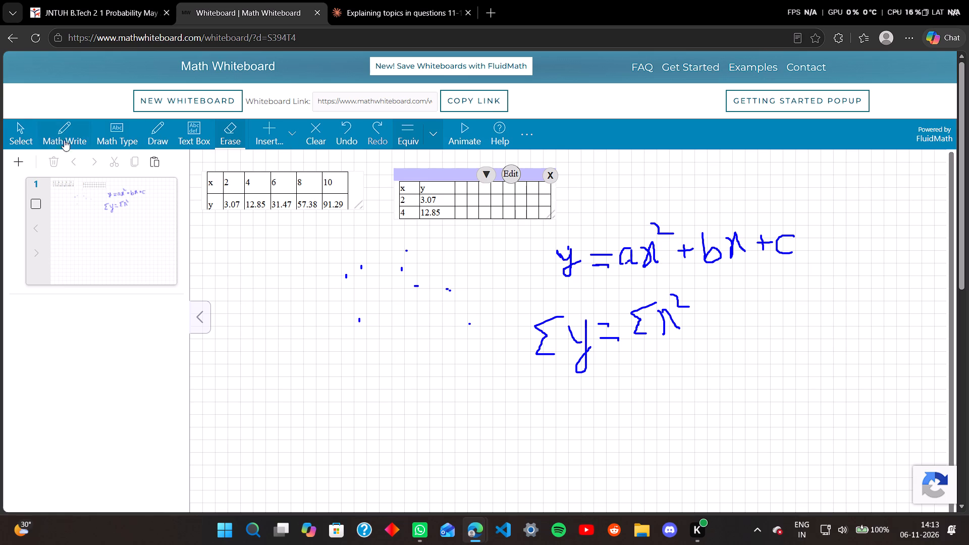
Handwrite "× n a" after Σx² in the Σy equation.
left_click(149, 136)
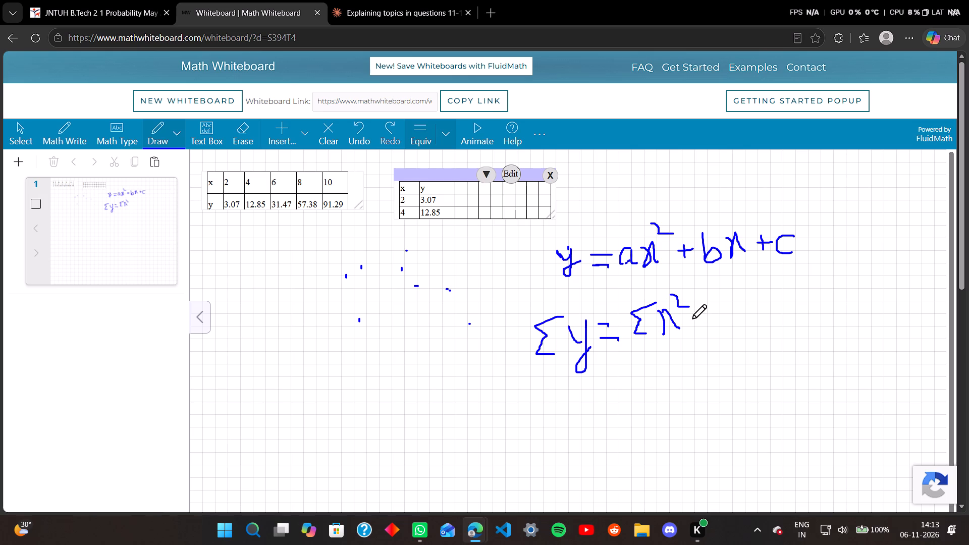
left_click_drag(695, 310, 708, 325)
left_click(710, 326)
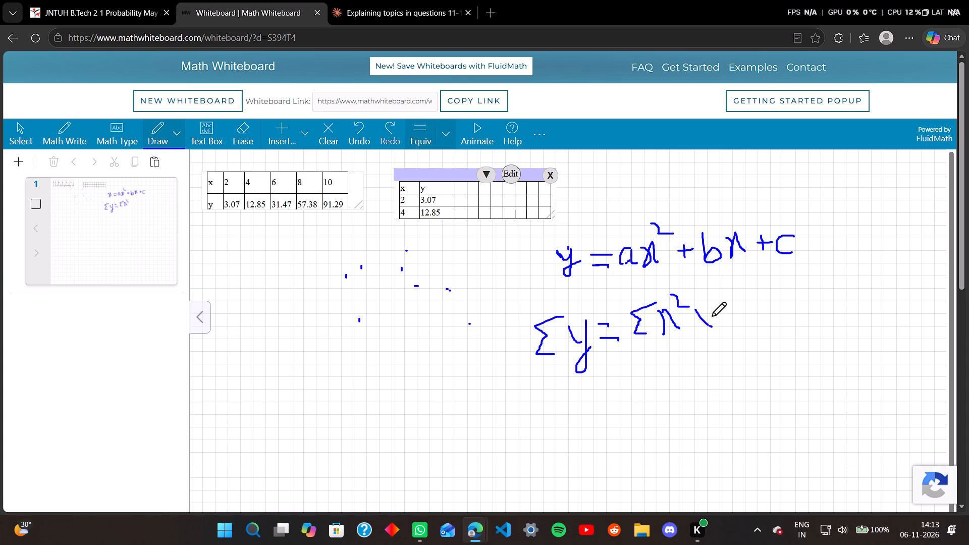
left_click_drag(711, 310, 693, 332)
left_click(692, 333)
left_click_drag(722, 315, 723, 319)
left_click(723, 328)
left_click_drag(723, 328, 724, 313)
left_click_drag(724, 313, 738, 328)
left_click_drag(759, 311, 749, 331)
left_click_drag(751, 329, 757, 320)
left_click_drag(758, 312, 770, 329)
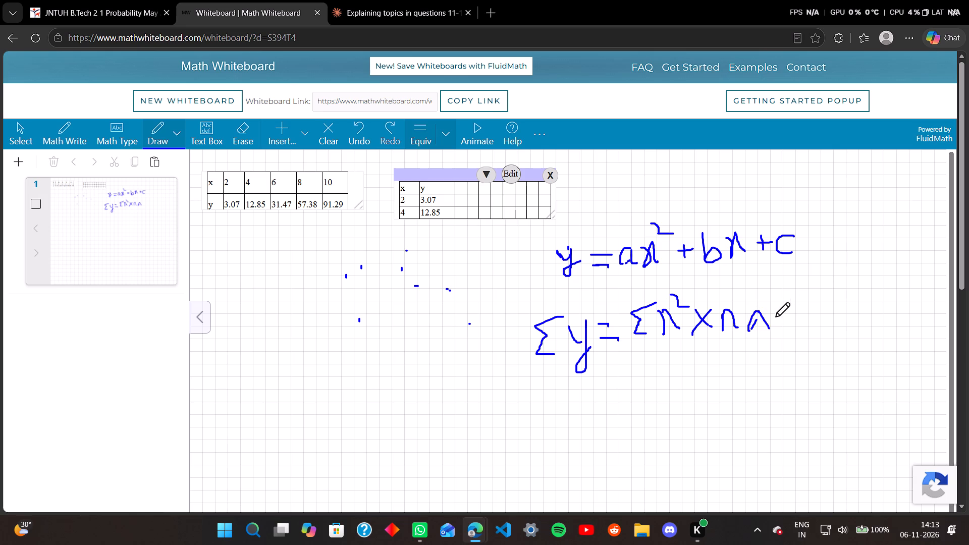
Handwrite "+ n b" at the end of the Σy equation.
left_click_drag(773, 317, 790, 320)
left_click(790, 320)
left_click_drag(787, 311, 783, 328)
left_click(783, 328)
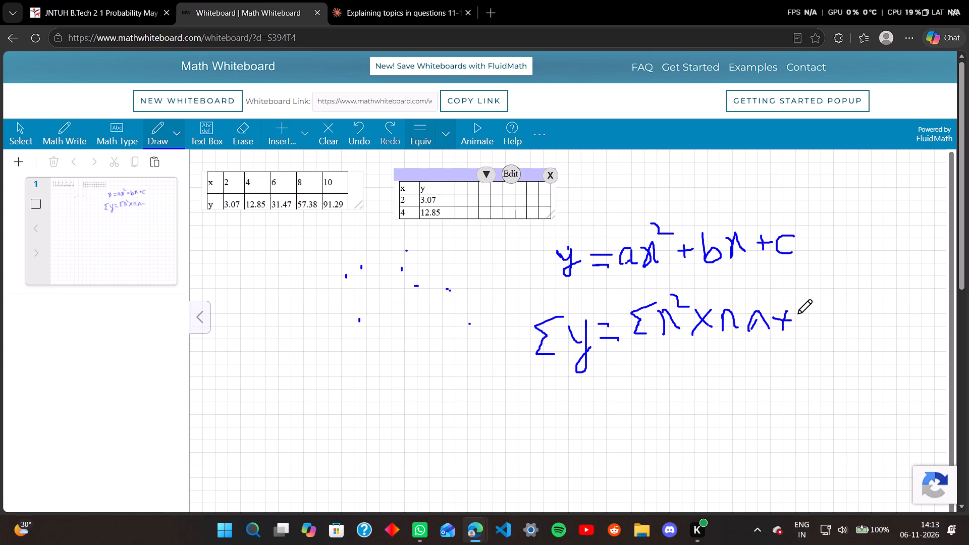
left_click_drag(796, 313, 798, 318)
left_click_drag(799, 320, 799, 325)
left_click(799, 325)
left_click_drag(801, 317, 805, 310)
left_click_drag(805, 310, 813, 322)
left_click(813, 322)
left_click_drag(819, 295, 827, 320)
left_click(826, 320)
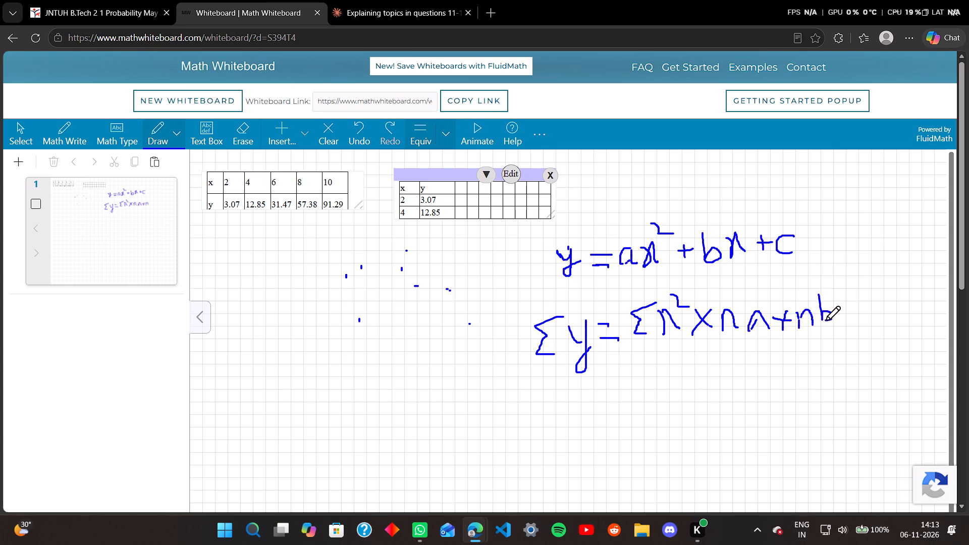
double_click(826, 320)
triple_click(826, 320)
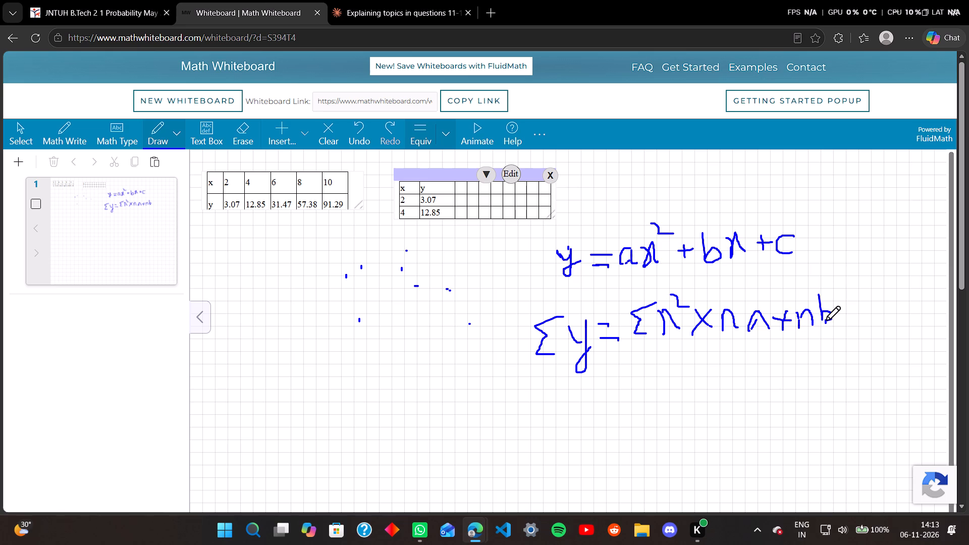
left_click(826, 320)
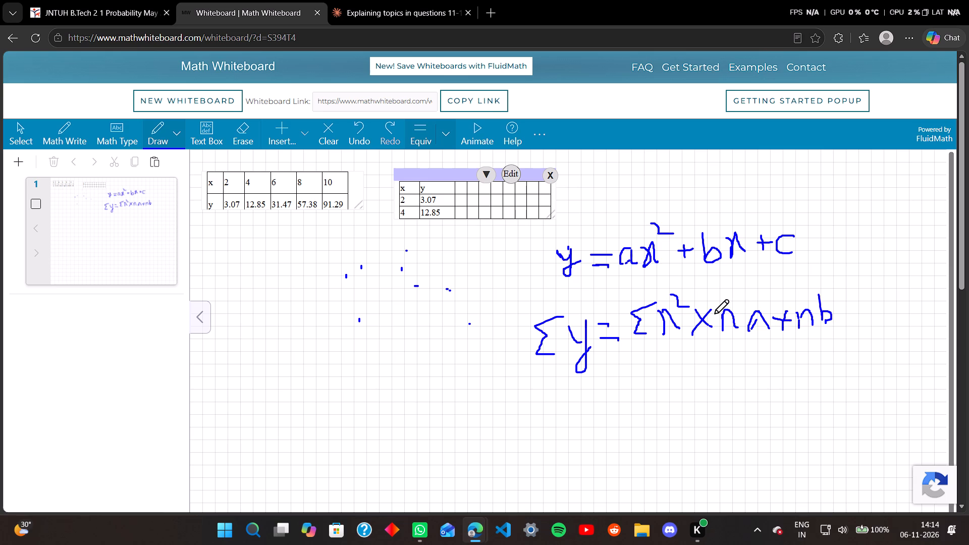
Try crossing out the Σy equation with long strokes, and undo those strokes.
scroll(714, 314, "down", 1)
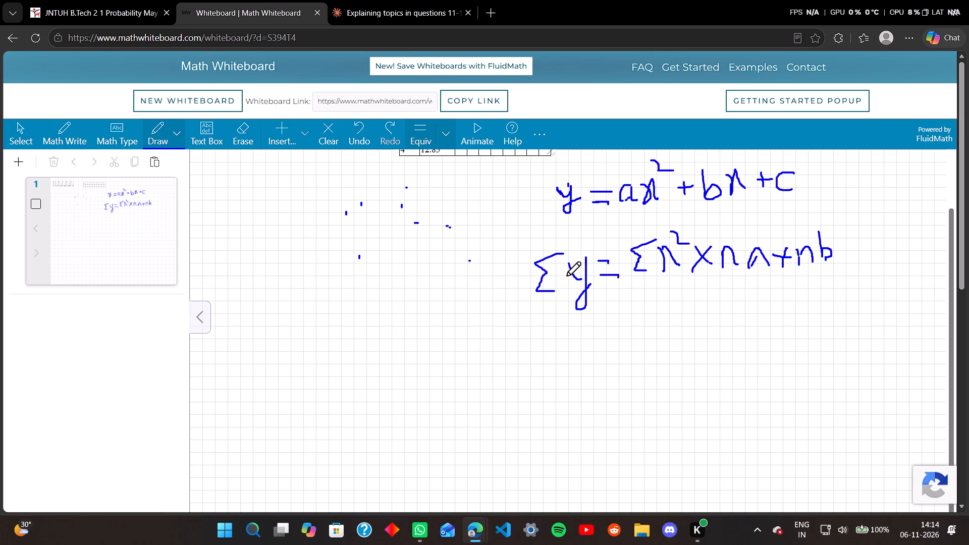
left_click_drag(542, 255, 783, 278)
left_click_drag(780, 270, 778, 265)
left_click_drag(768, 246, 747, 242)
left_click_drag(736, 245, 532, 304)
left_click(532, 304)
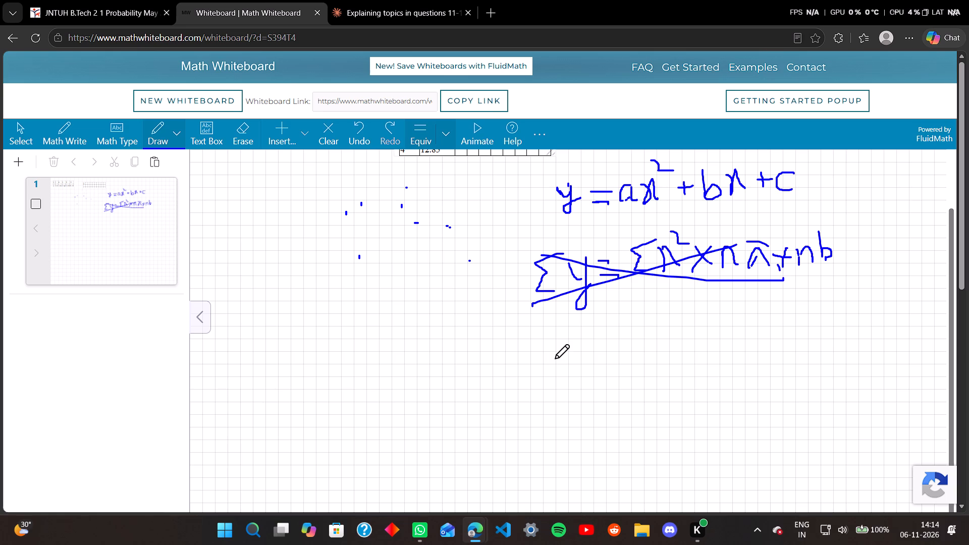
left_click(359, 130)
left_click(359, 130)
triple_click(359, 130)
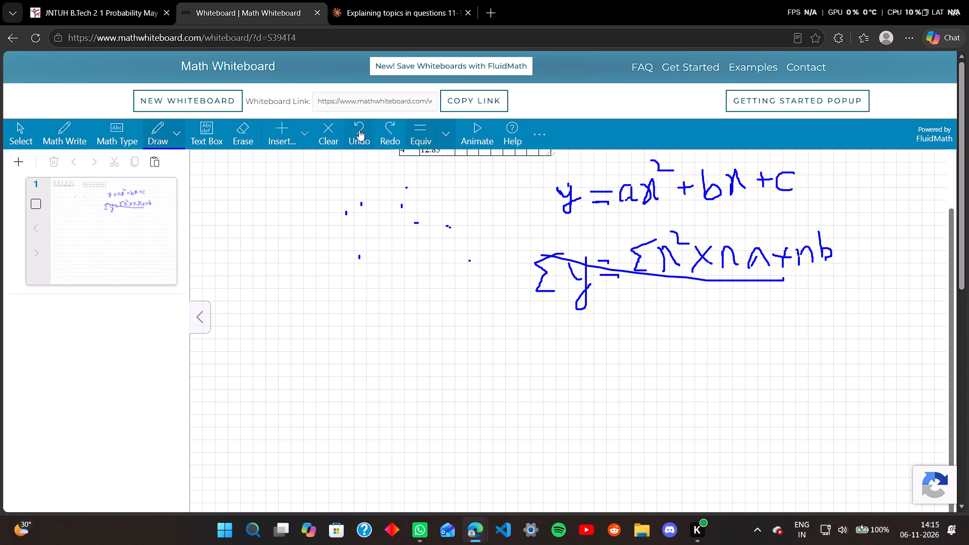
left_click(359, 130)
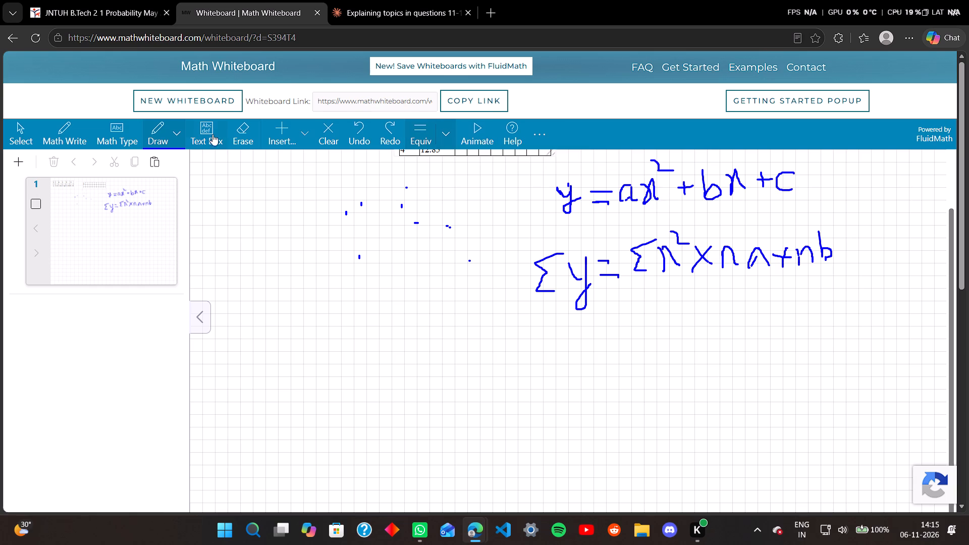
Erase "Σy =" from the start of the equation below the parabola formula.
left_click(249, 134)
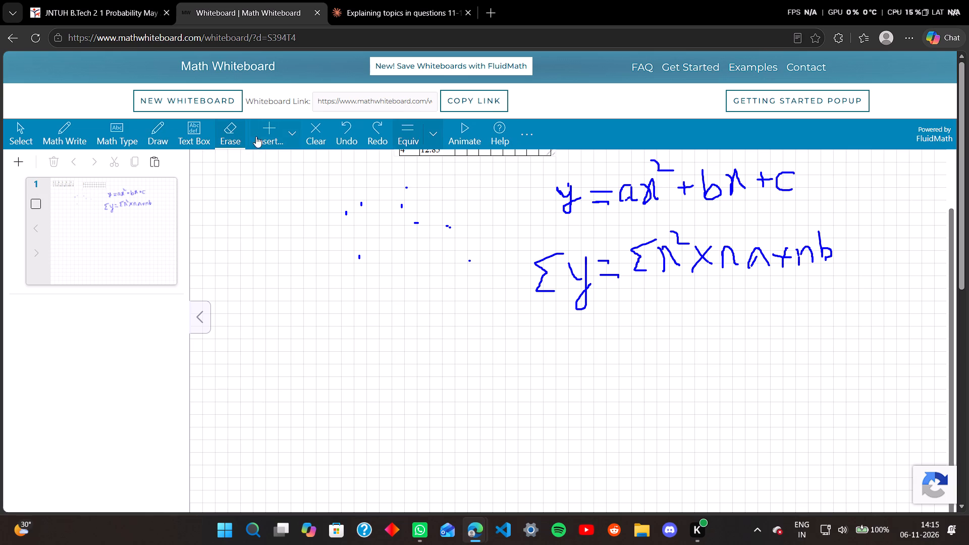
double_click(532, 265)
left_click_drag(535, 265, 547, 265)
left_click(560, 263)
left_click_drag(612, 266, 579, 282)
left_click_drag(615, 255, 568, 276)
left_click_drag(578, 263, 622, 257)
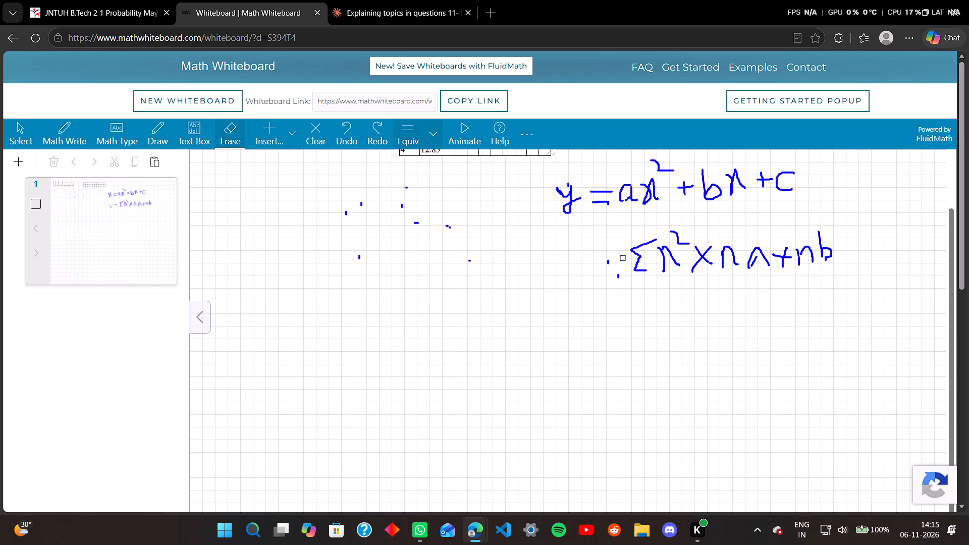
left_click_drag(622, 257, 617, 264)
left_click(615, 264)
left_click_drag(603, 261, 613, 274)
left_click(604, 261)
left_click_drag(608, 259, 624, 284)
Erase the remaining "Σx² × n a + n b" from the line below the parabola formula.
left_click_drag(725, 258, 521, 340)
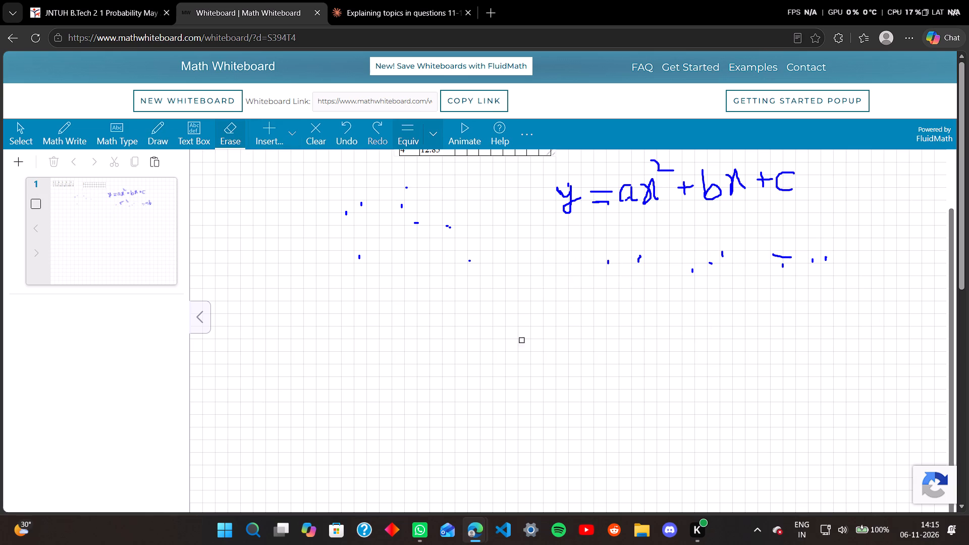
left_click_drag(521, 340, 610, 300)
left_click_drag(610, 300, 782, 261)
left_click_drag(854, 261, 792, 265)
left_click_drag(698, 279, 623, 289)
left_click_drag(573, 297, 735, 273)
left_click_drag(735, 273, 767, 252)
Handwrite "S =" with the Draw tool below the parabola equation.
double_click(154, 133)
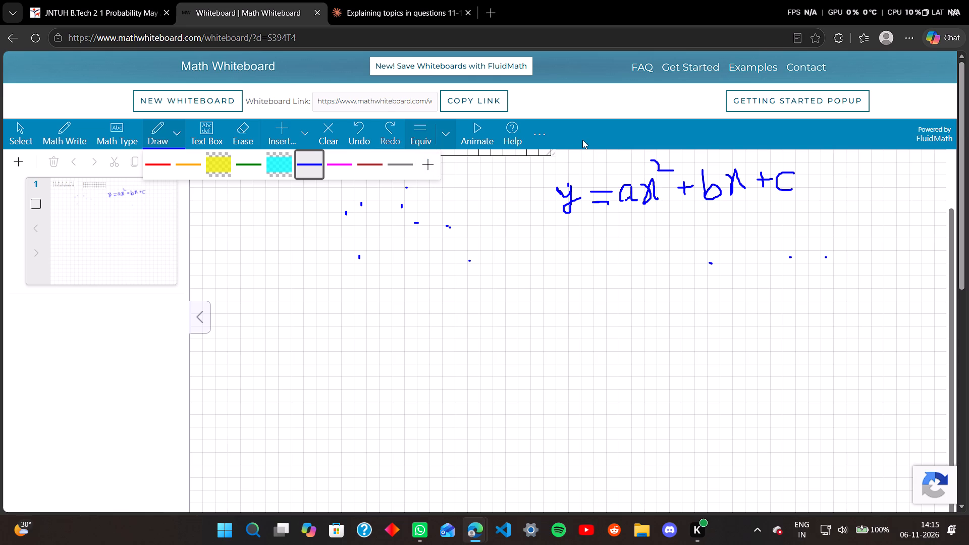
left_click(165, 130)
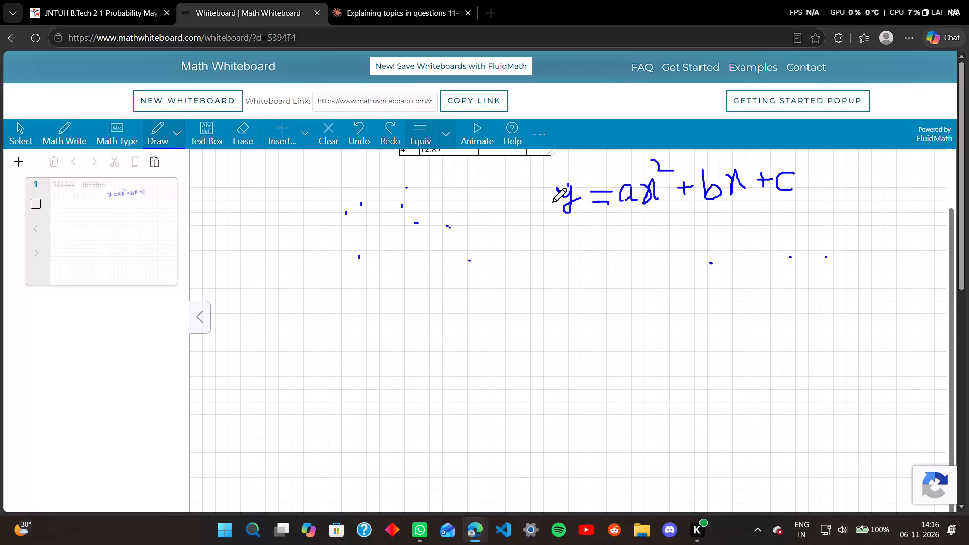
left_click(579, 252)
left_click(572, 255)
left_click_drag(566, 263, 578, 269)
left_click_drag(578, 269, 560, 286)
left_click_drag(558, 285, 565, 285)
triple_click(601, 266)
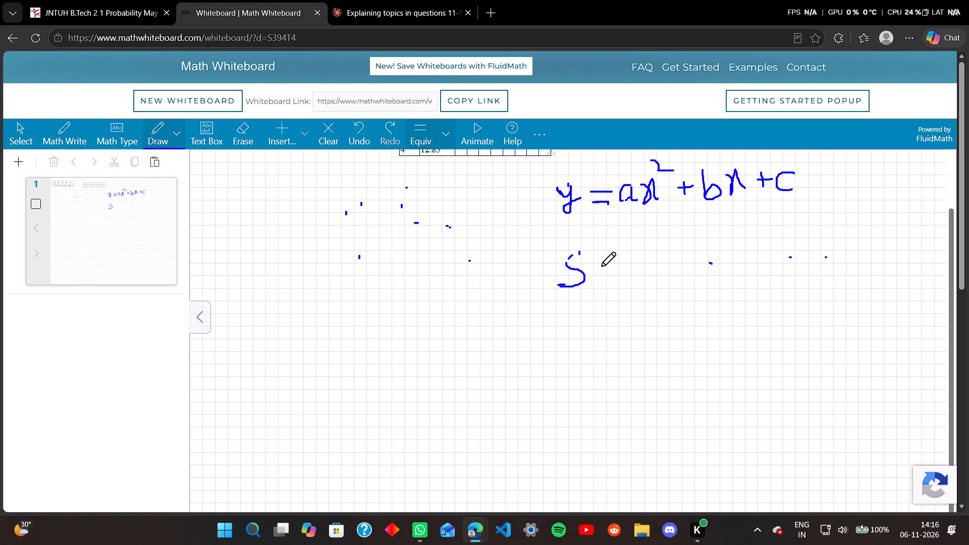
left_click_drag(600, 268, 625, 269)
left_click(625, 269)
left_click_drag(603, 281, 624, 282)
left_click(624, 282)
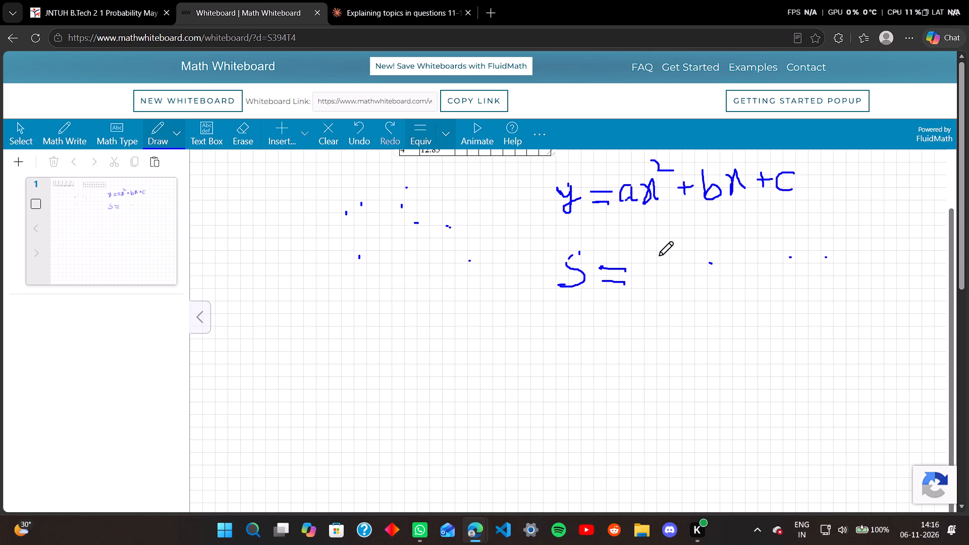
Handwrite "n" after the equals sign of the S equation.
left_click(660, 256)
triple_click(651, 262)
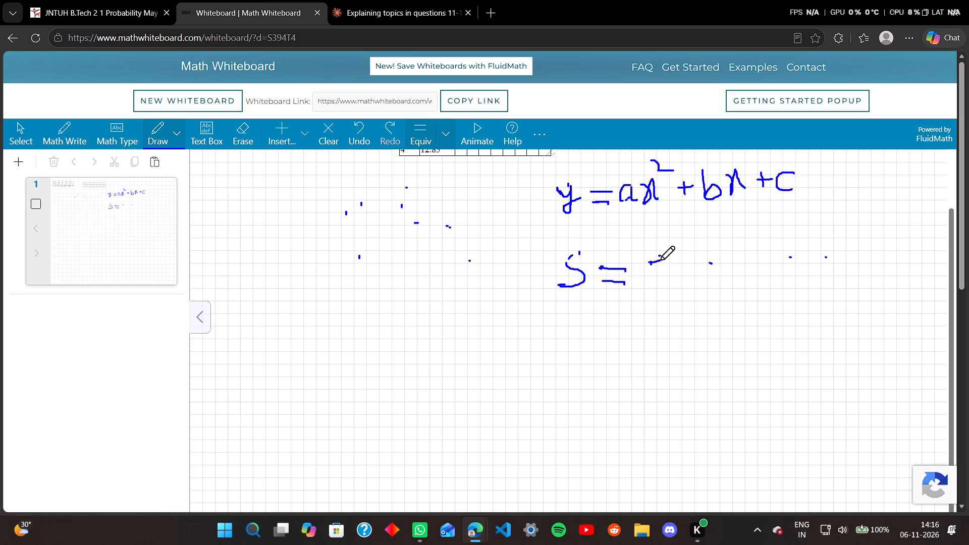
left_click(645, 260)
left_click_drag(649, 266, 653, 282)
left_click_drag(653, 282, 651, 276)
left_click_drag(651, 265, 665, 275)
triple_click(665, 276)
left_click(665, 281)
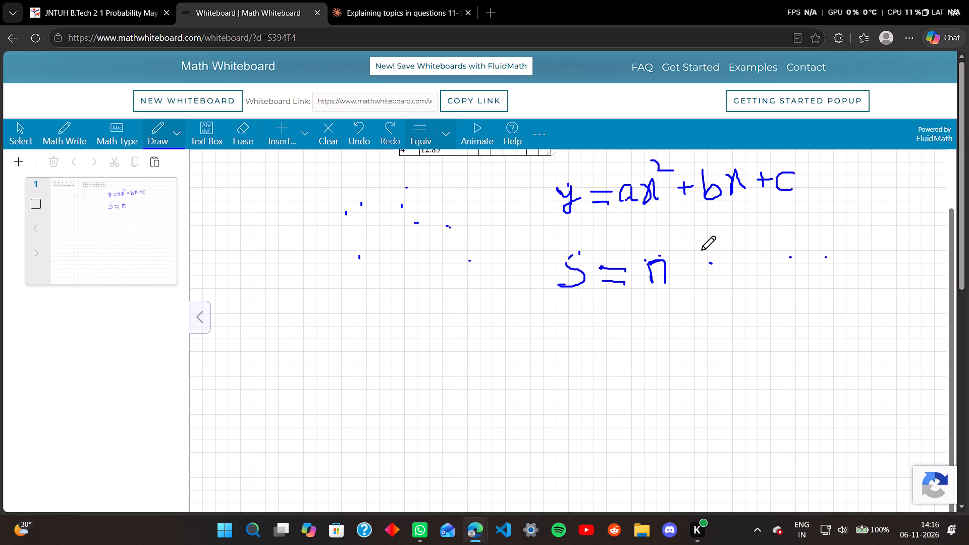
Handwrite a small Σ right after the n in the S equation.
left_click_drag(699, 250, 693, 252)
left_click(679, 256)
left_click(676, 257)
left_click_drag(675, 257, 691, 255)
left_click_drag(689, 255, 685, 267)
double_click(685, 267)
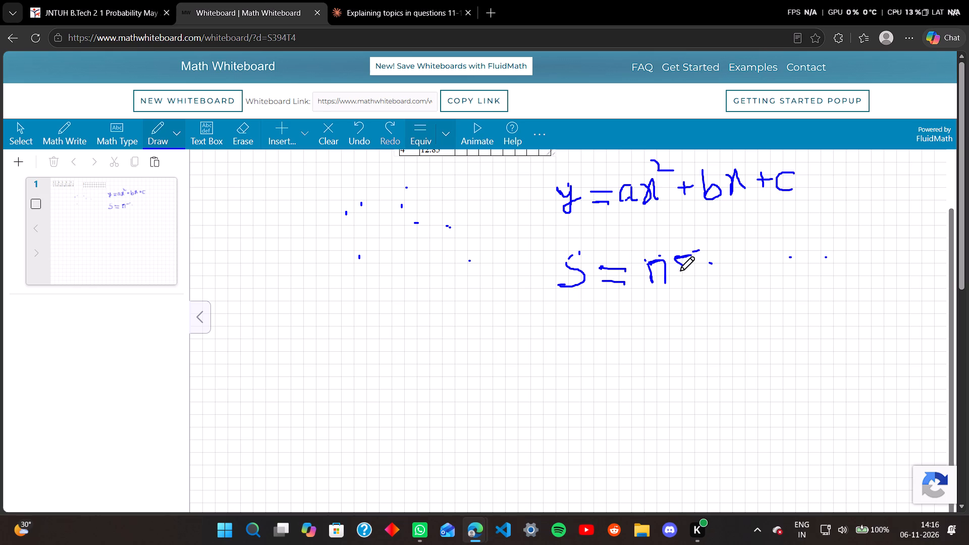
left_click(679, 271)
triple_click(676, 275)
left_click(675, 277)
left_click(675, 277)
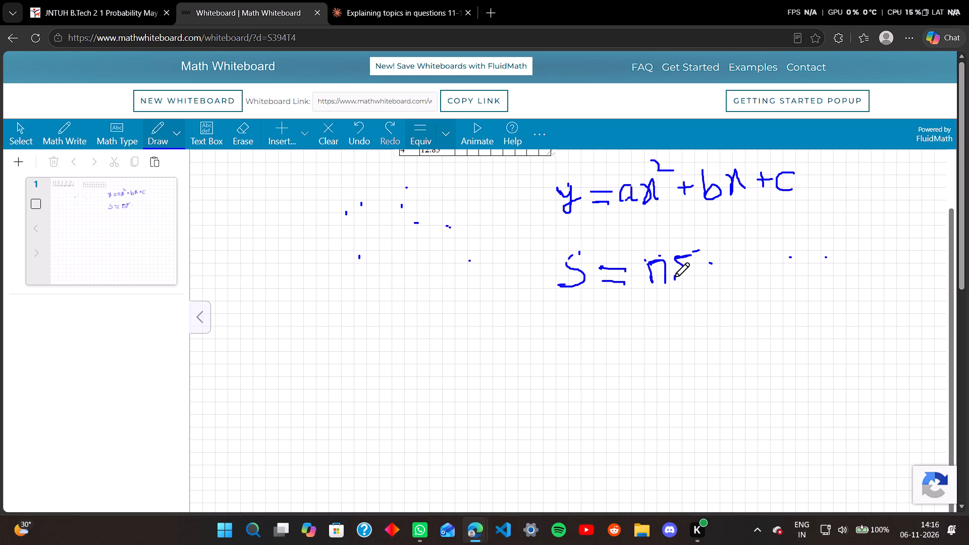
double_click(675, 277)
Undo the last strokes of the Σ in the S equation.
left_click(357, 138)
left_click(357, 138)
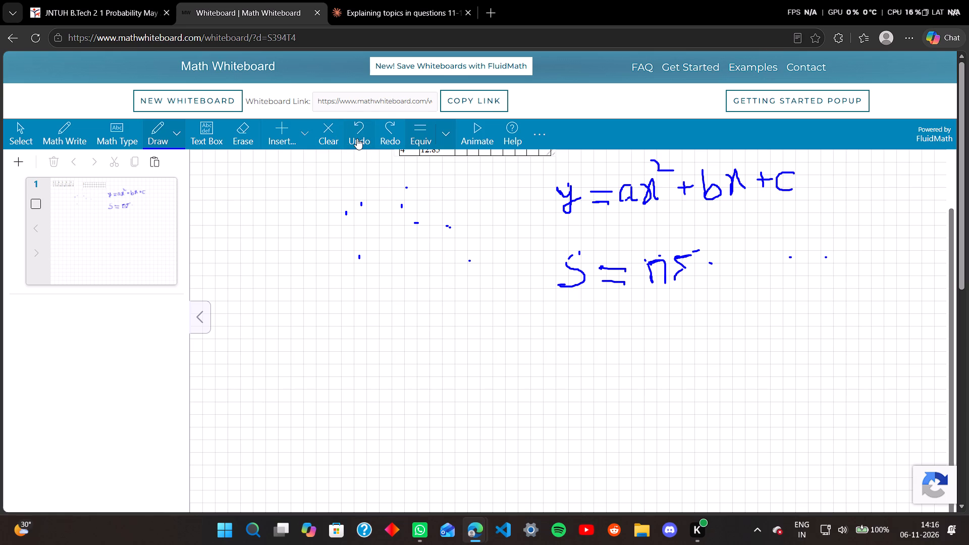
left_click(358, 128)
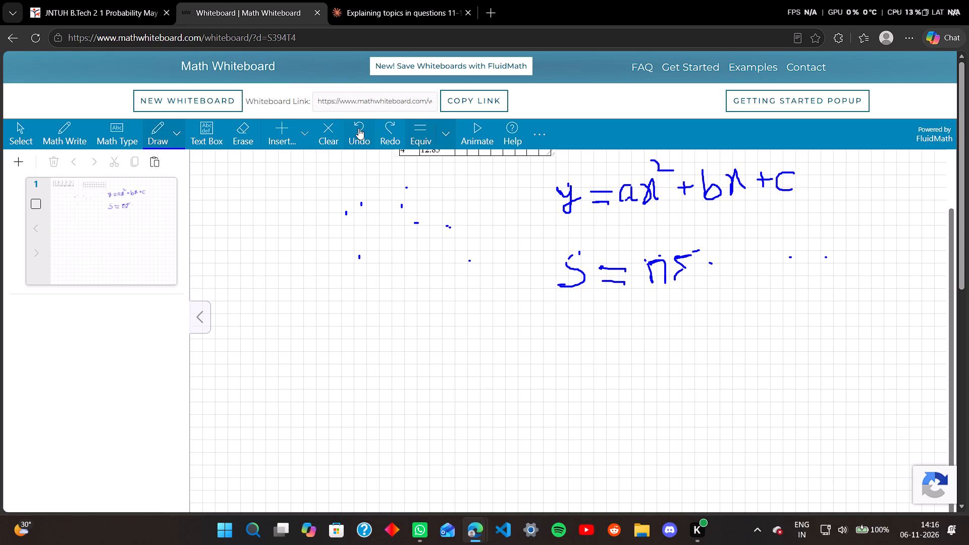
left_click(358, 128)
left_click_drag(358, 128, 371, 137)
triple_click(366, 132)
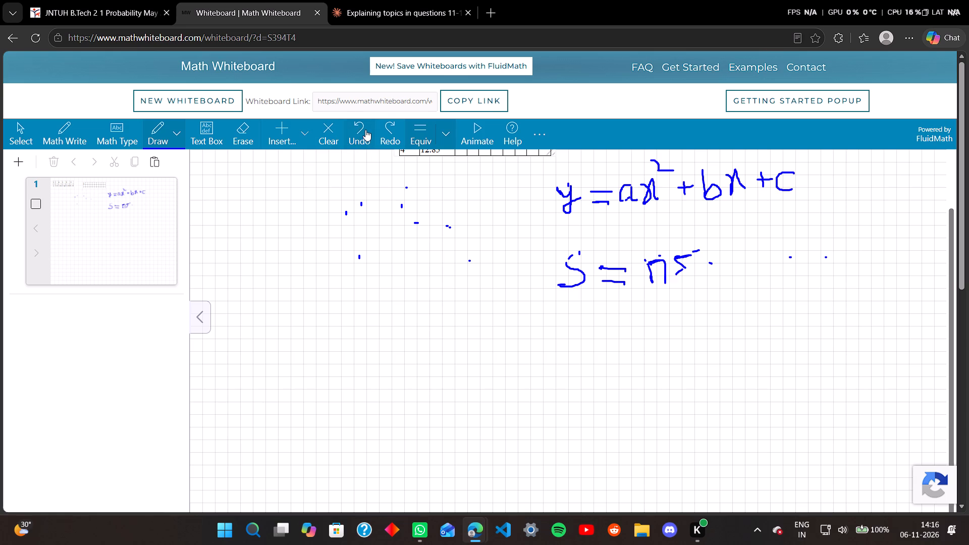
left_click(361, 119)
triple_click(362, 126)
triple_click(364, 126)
Erase the handwritten n and the partial Σ after the equals sign of the S equation.
left_click(245, 127)
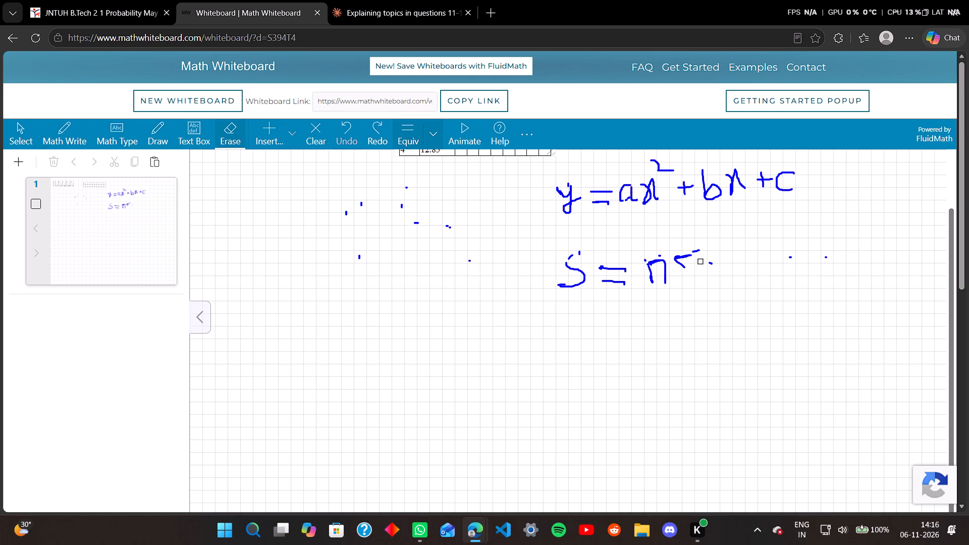
left_click(699, 260)
left_click_drag(693, 261, 679, 276)
left_click(679, 276)
left_click_drag(678, 276, 680, 256)
left_click(680, 256)
left_click_drag(674, 264, 659, 281)
left_click_drag(653, 262, 650, 260)
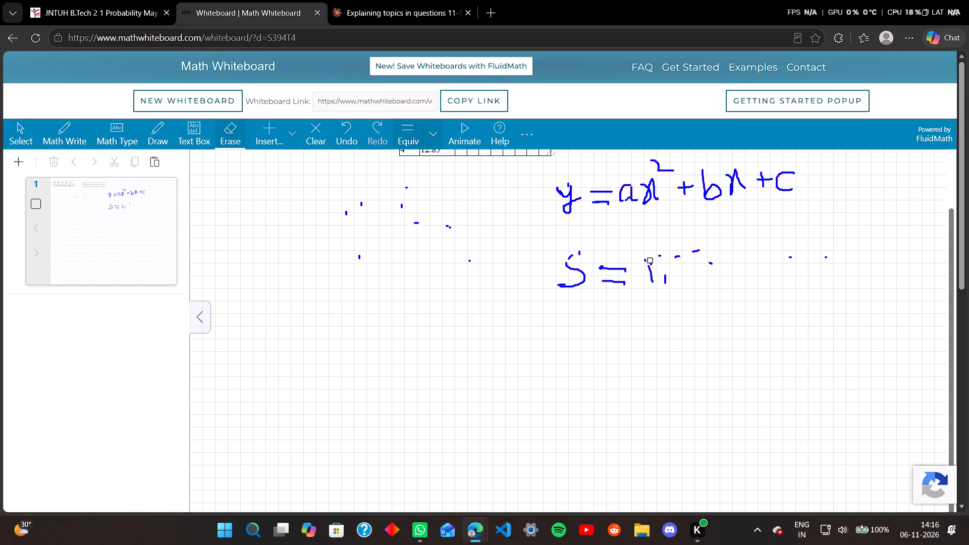
left_click_drag(650, 260, 650, 276)
left_click(650, 276)
left_click_drag(650, 276, 647, 267)
left_click(643, 259)
left_click_drag(648, 260, 658, 275)
left_click_drag(660, 279, 668, 284)
left_click_drag(675, 255, 649, 289)
Erase the leftover vertical stroke of the n after the equals sign.
left_click_drag(649, 289, 665, 277)
left_click_drag(667, 280, 668, 291)
left_click(668, 291)
left_click_drag(668, 291, 666, 286)
double_click(666, 286)
left_click_drag(662, 280, 665, 279)
right_click(662, 280)
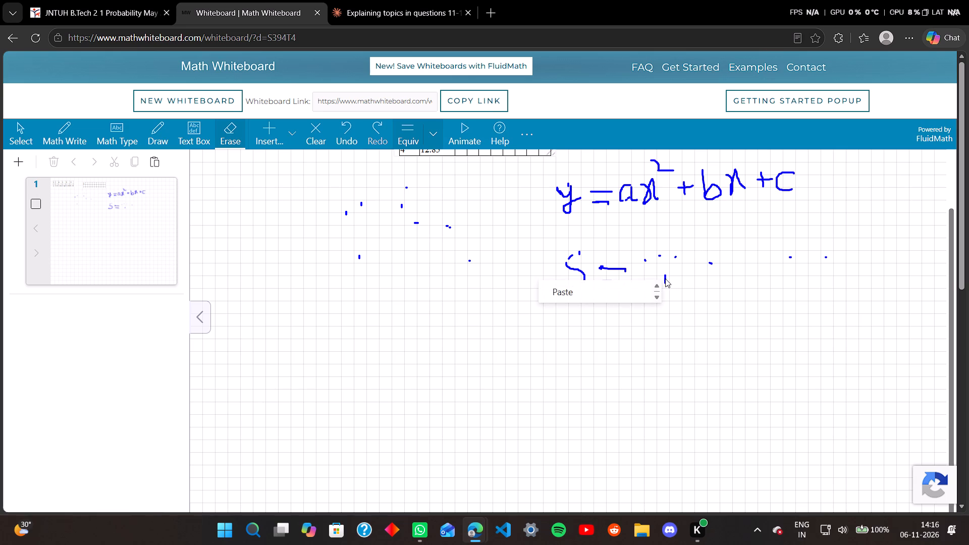
left_click_drag(665, 279, 667, 278)
triple_click(667, 276)
left_click(666, 280)
left_click_drag(665, 281, 662, 263)
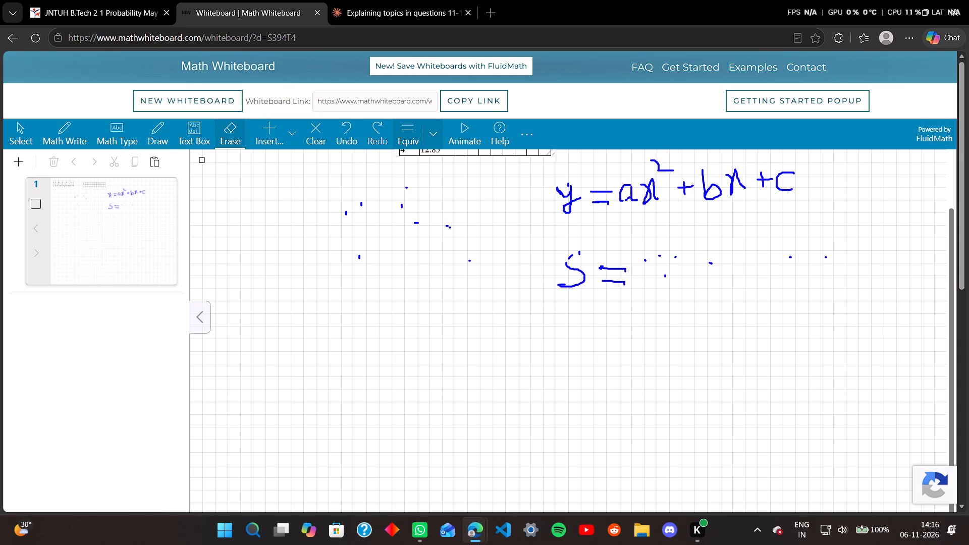
Handwrite a large Σ with the Draw tool directly after the equals sign of the S equation.
left_click(151, 133)
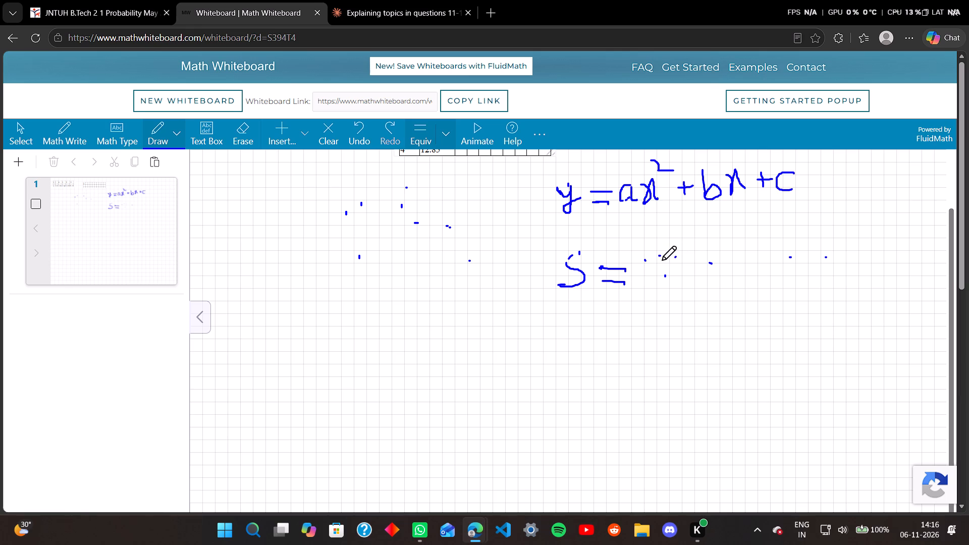
left_click_drag(660, 255, 653, 257)
left_click_drag(648, 260, 631, 268)
double_click(631, 268)
left_click_drag(651, 277, 639, 286)
left_click_drag(639, 286, 636, 295)
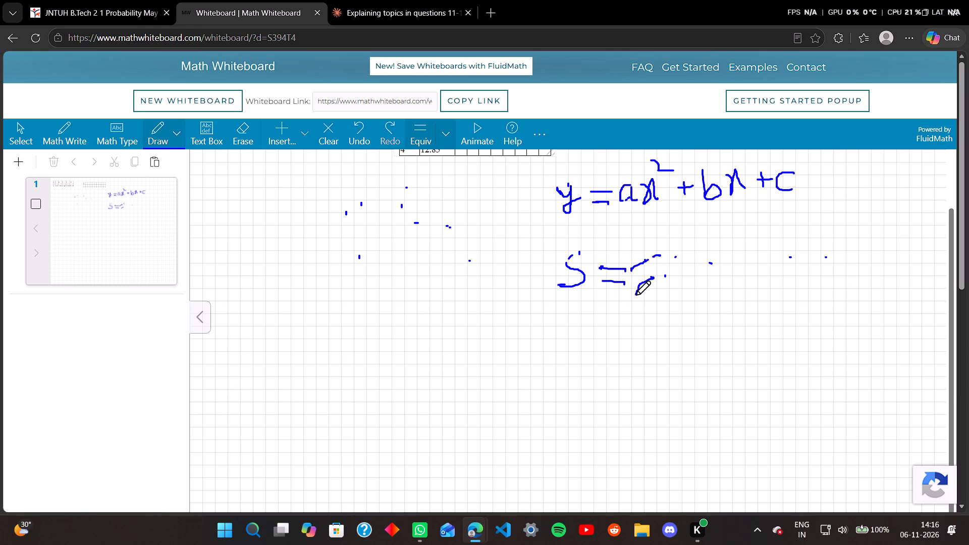
left_click_drag(636, 295, 636, 295)
left_click_drag(641, 296, 673, 299)
left_click(632, 271)
left_click_drag(632, 271, 655, 278)
left_click(654, 278)
left_click_drag(637, 292, 649, 299)
Handwrite a y after the Σ in the S equation.
left_click_drag(683, 264, 697, 283)
triple_click(699, 268)
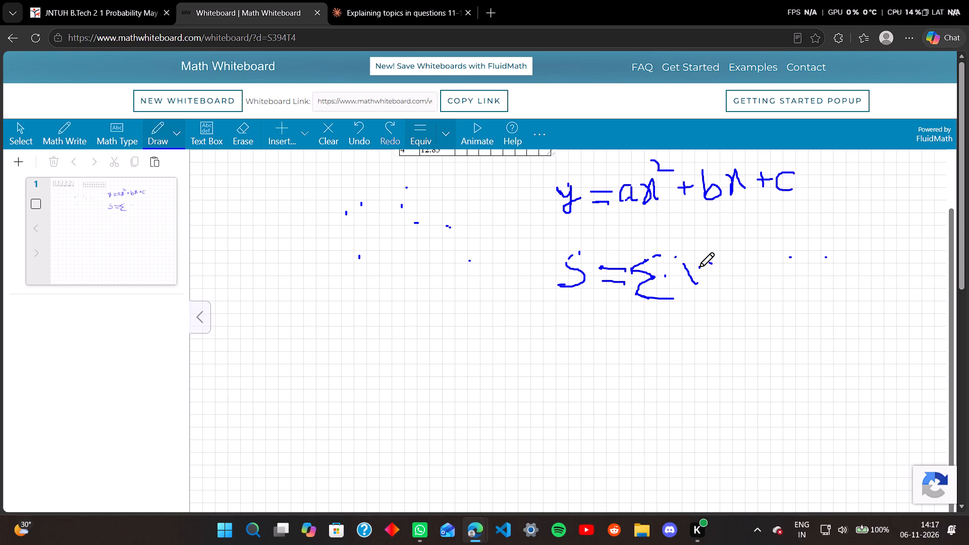
right_click(699, 266)
left_click(699, 266)
left_click_drag(697, 283, 701, 272)
left_click(701, 266)
left_click_drag(701, 264, 697, 305)
left_click_drag(697, 305, 691, 303)
left_click_drag(695, 297, 719, 279)
left_click(719, 279)
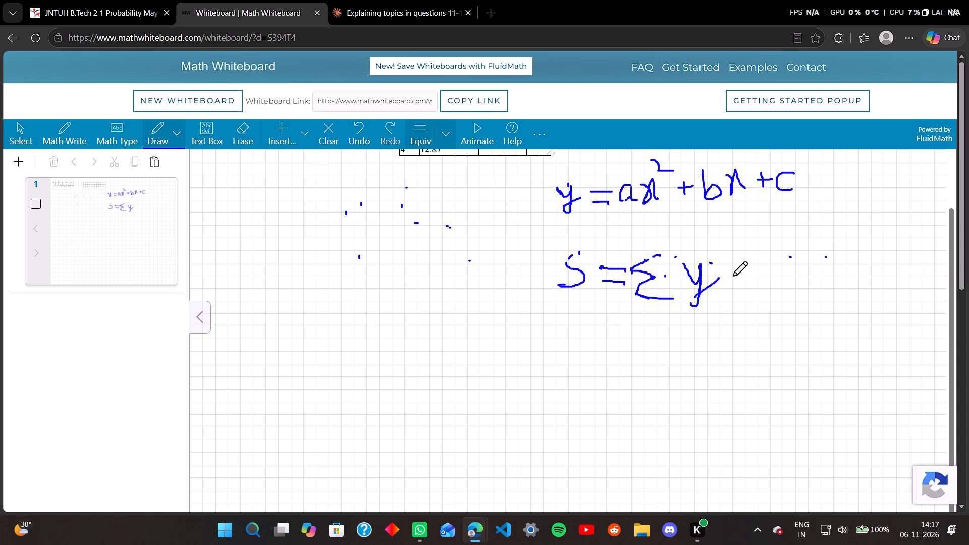
Handwrite a minus sign after the y in the S equation.
left_click_drag(735, 277, 744, 279)
left_click_drag(746, 279, 751, 280)
triple_click(751, 280)
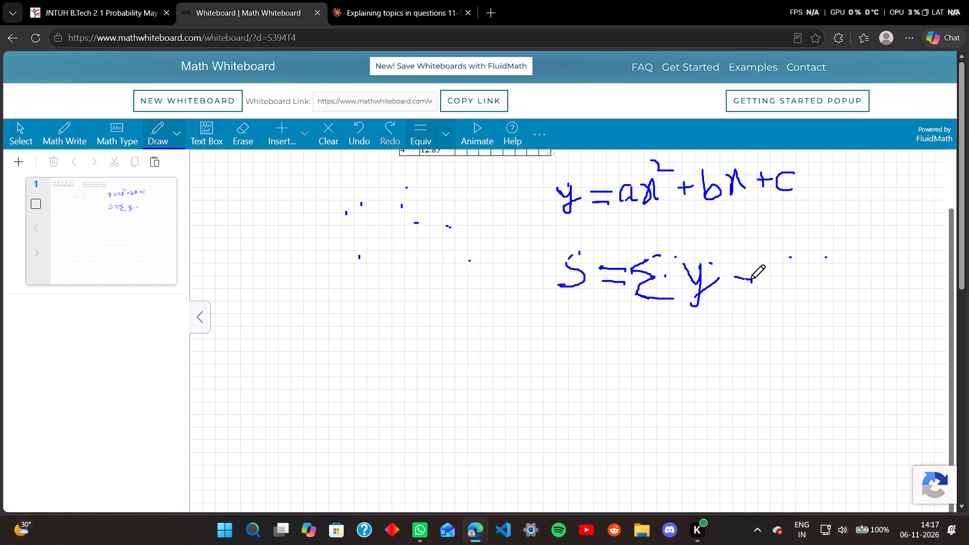
left_click(749, 279)
left_click_drag(746, 279, 736, 279)
Handwrite an n after the minus sign in the S equation.
left_click_drag(757, 272, 759, 279)
left_click_drag(760, 282, 760, 287)
left_click_drag(760, 286, 760, 273)
double_click(760, 268)
double_click(761, 265)
left_click(766, 265)
left_click(772, 268)
left_click(774, 277)
left_click_drag(774, 279, 774, 282)
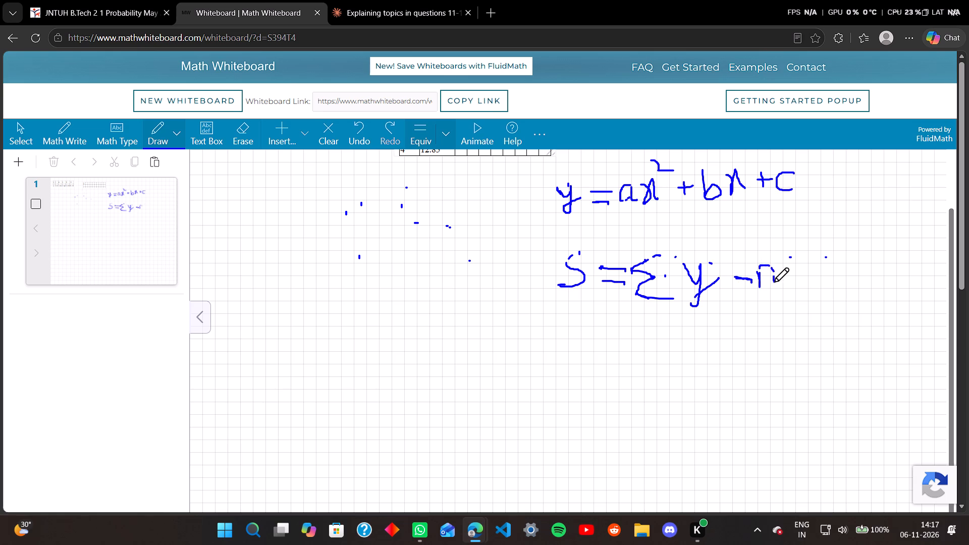
left_click_drag(774, 282, 774, 285)
left_click(774, 285)
left_click_drag(773, 280, 772, 271)
left_click(772, 270)
Handwrite an a right after the n in the S equation.
left_click_drag(781, 265, 785, 285)
left_click(788, 279)
left_click(788, 274)
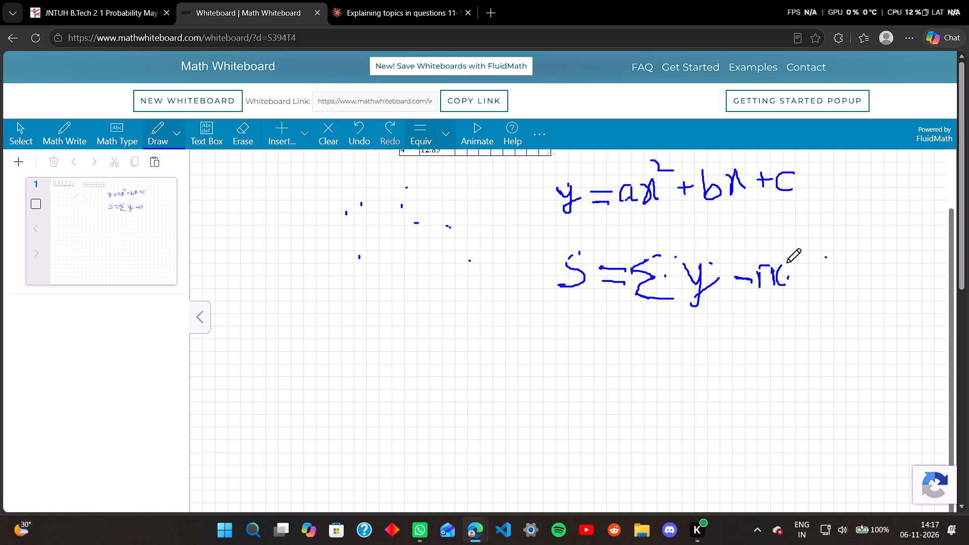
left_click(786, 263)
left_click(788, 267)
left_click_drag(790, 276, 799, 285)
Handwrite a small Σ after "na" in the S equation.
left_click(820, 255)
left_click_drag(804, 263, 813, 269)
left_click_drag(813, 269, 821, 283)
left_click_drag(802, 261, 817, 262)
double_click(817, 262)
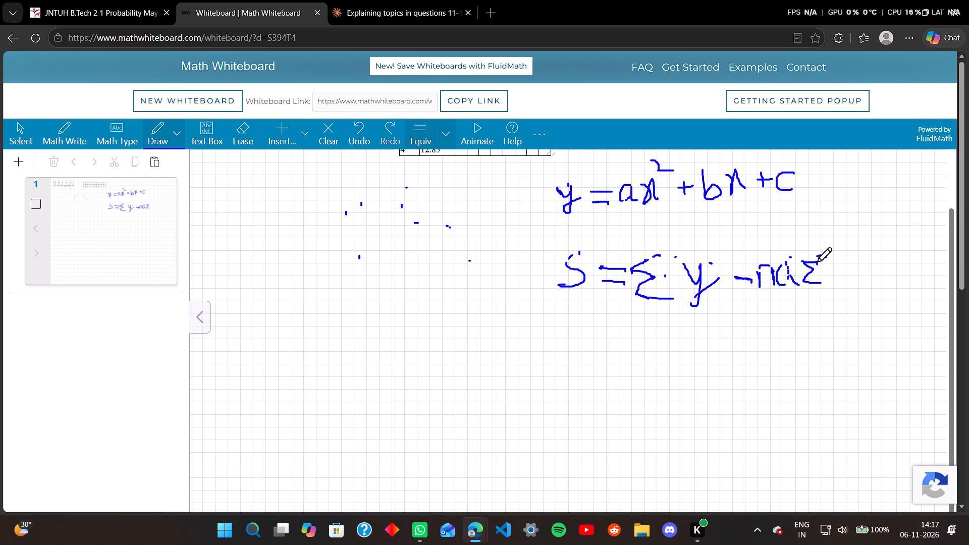
Handwrite an x after the second Σ in the S equation.
left_click(824, 267)
left_click_drag(829, 275, 828, 281)
double_click(828, 281)
left_click(829, 270)
left_click(833, 259)
left_click_drag(833, 258, 843, 276)
left_click(843, 276)
Handwrite the exponent 2 above the x and a minus sign after it.
left_click_drag(826, 245, 826, 244)
left_click_drag(826, 244, 833, 240)
left_click_drag(837, 240, 860, 248)
left_click_drag(863, 270, 895, 271)
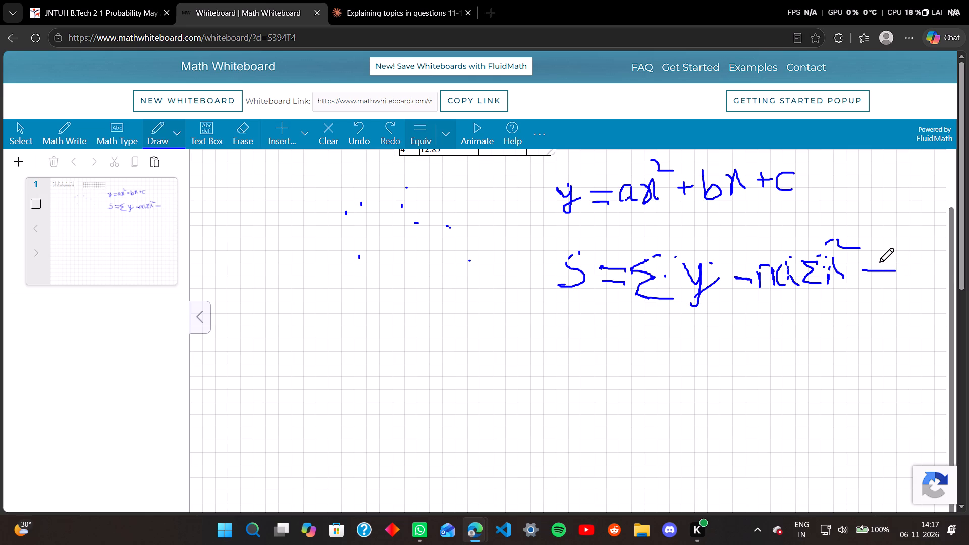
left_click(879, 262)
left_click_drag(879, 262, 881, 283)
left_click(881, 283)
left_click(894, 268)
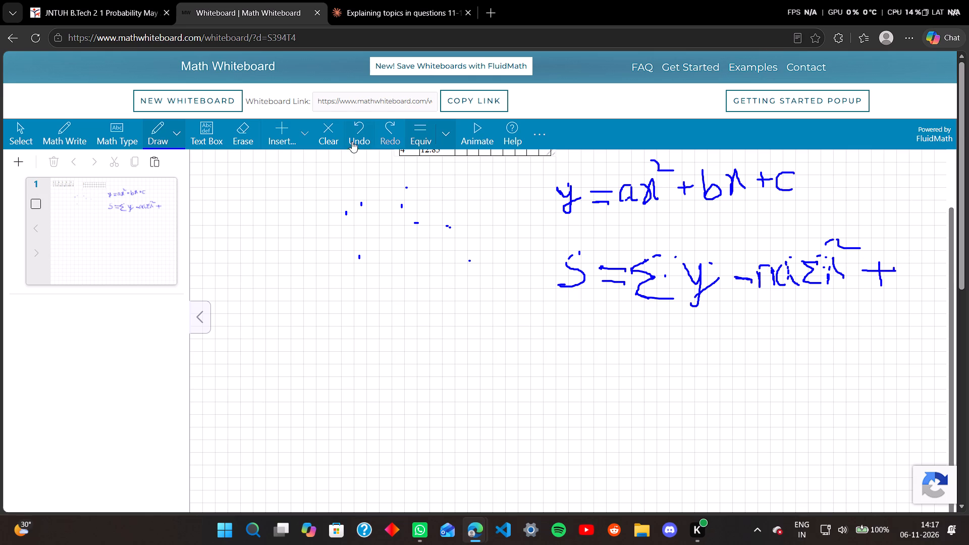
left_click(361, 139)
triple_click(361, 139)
Add a new blank page after page 1 of the whiteboard.
scroll(854, 245, "left", 4)
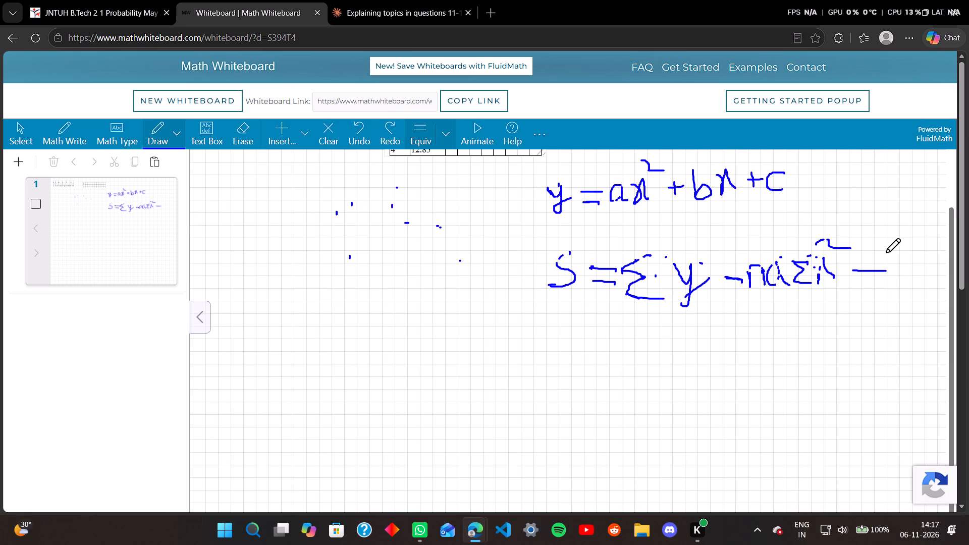
scroll(882, 250, "left", 2)
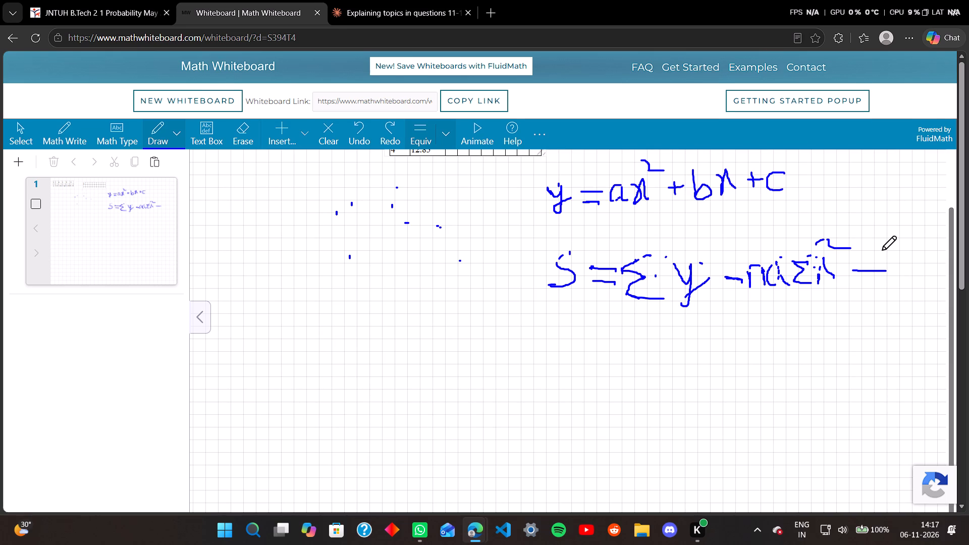
left_click(34, 262)
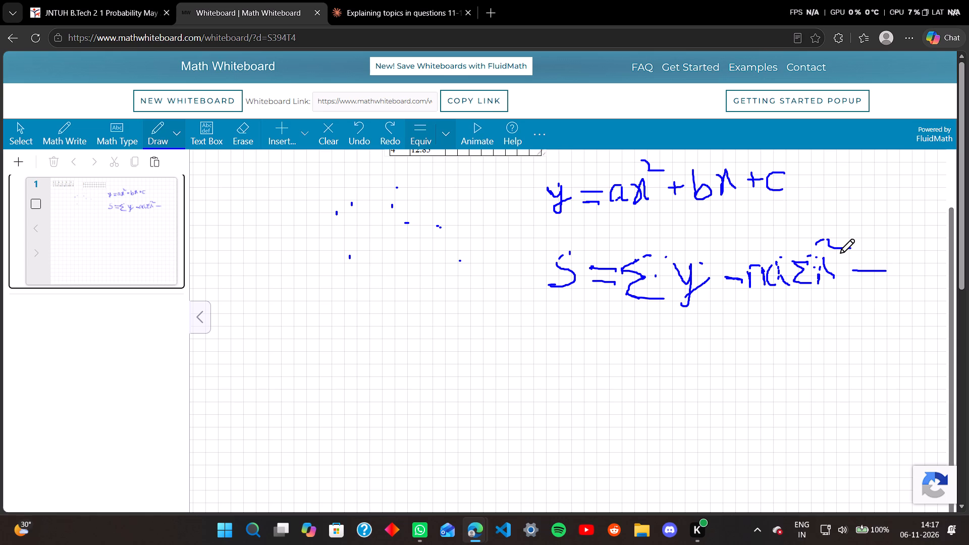
left_click(13, 164)
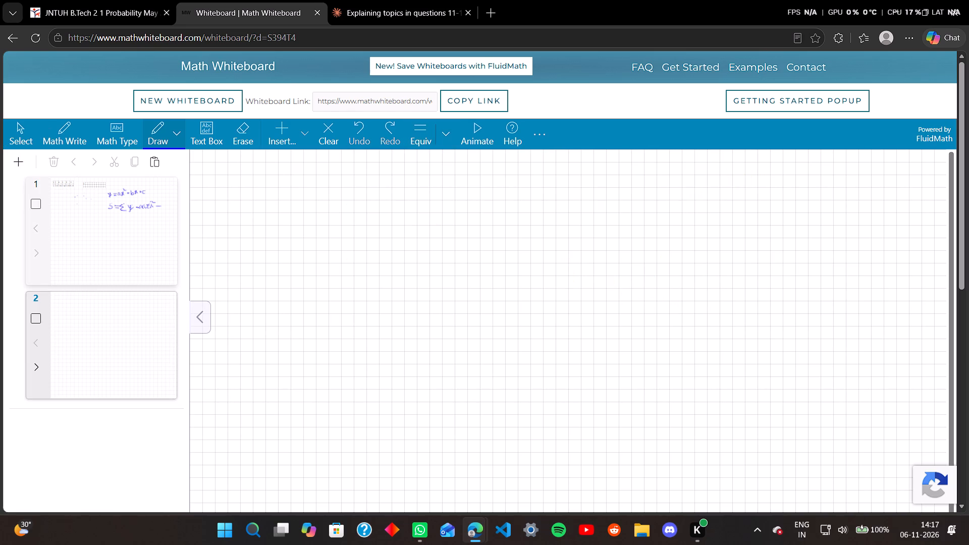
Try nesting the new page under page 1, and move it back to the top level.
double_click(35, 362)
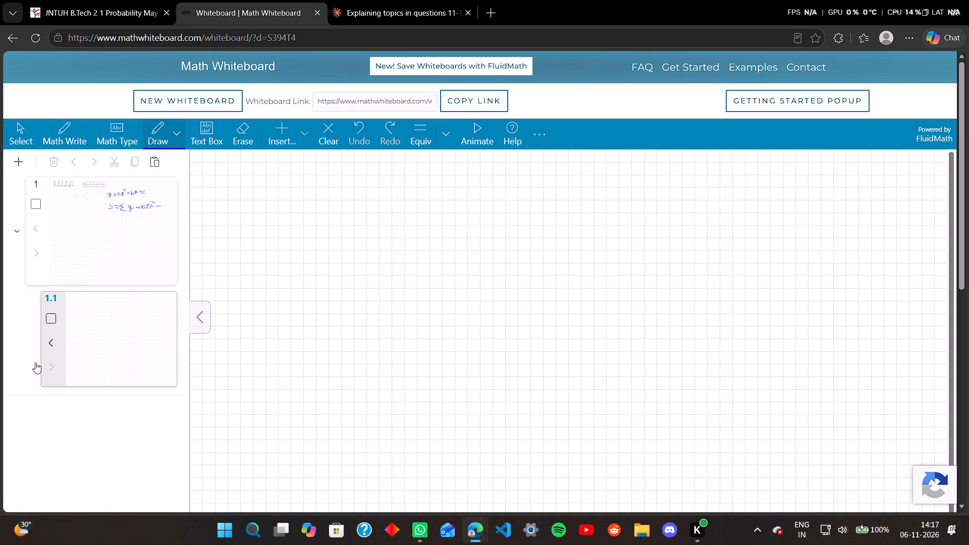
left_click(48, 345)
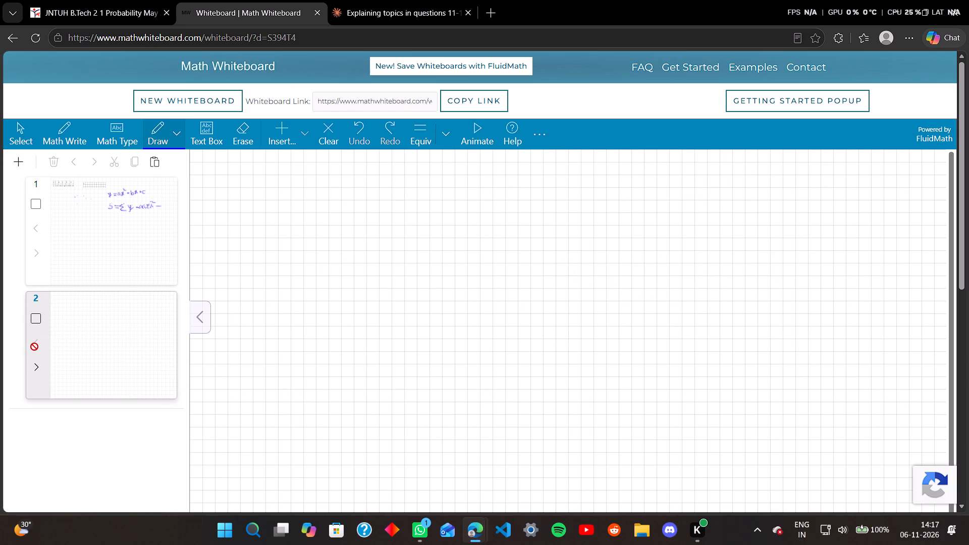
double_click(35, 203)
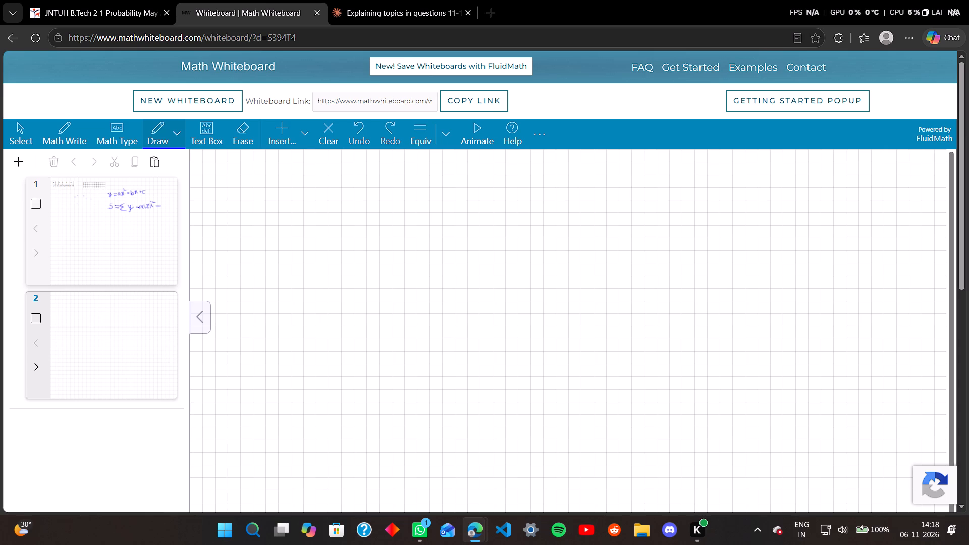
Return to page 1 and handwrite an n after the last minus sign of the S equation.
left_click(106, 226)
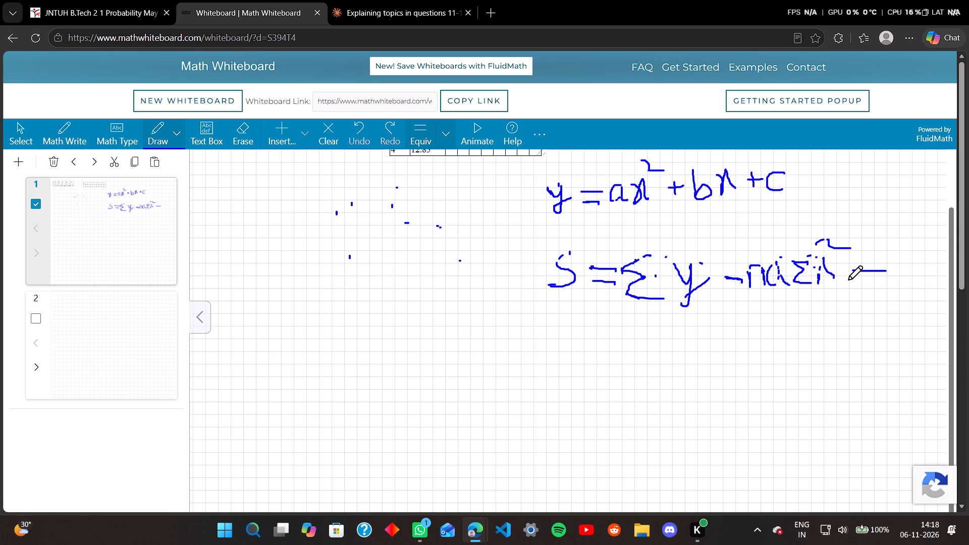
left_click(889, 261)
left_click(894, 267)
left_click_drag(896, 277, 898, 267)
left_click(902, 263)
left_click_drag(908, 261, 912, 278)
left_click(911, 280)
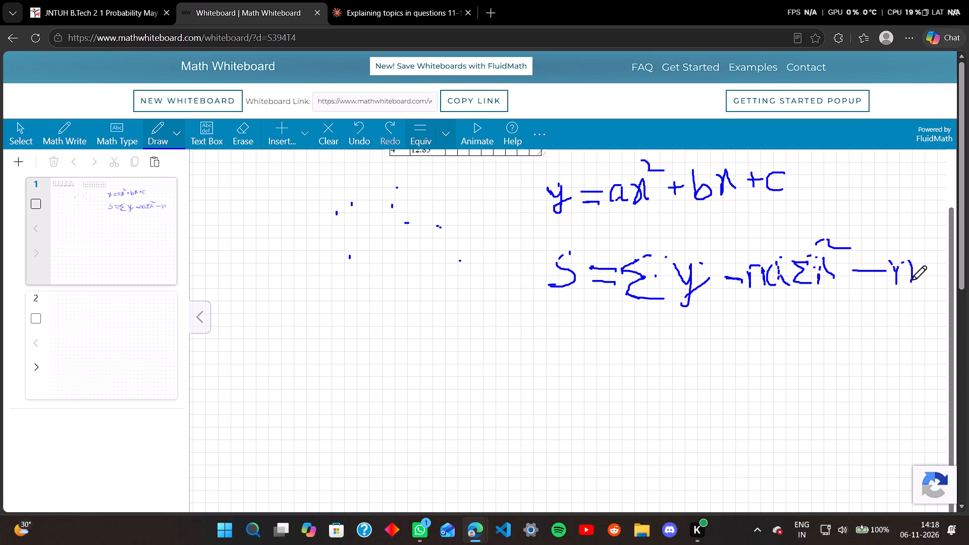
Handwrite a b after the last n in the S equation.
left_click(916, 254)
left_click_drag(918, 254, 923, 276)
left_click_drag(923, 274, 925, 268)
left_click_drag(928, 268, 932, 276)
left_click(925, 276)
scroll(928, 262, "left", 5)
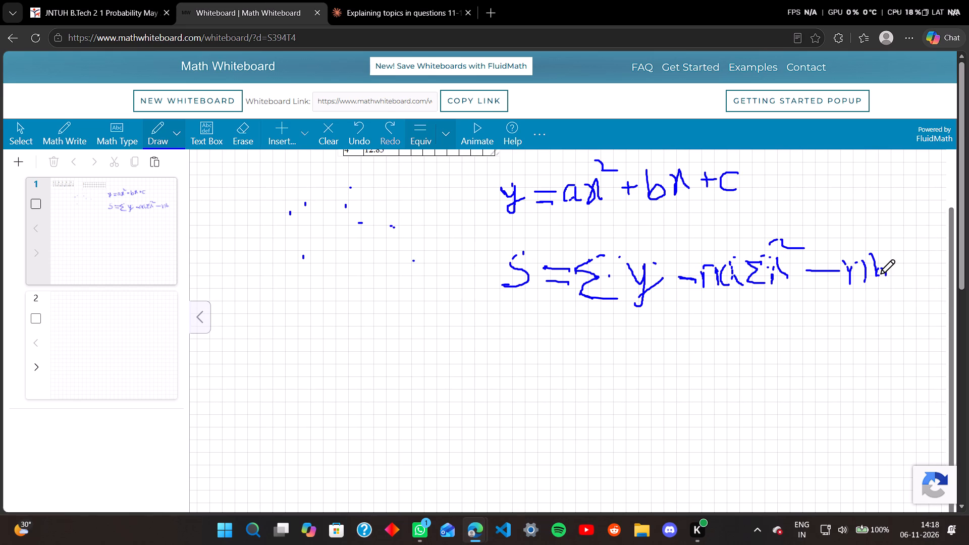
left_click(878, 277)
left_click(889, 276)
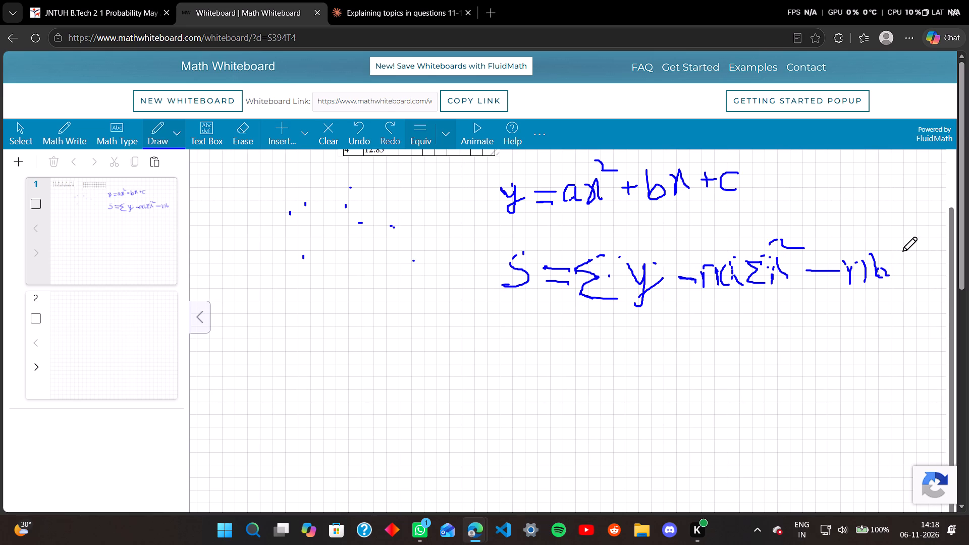
Handwrite a Σ after the nb term at the end of the S equation.
left_click(894, 257)
left_click(891, 258)
left_click(909, 253)
left_click_drag(909, 253, 907, 254)
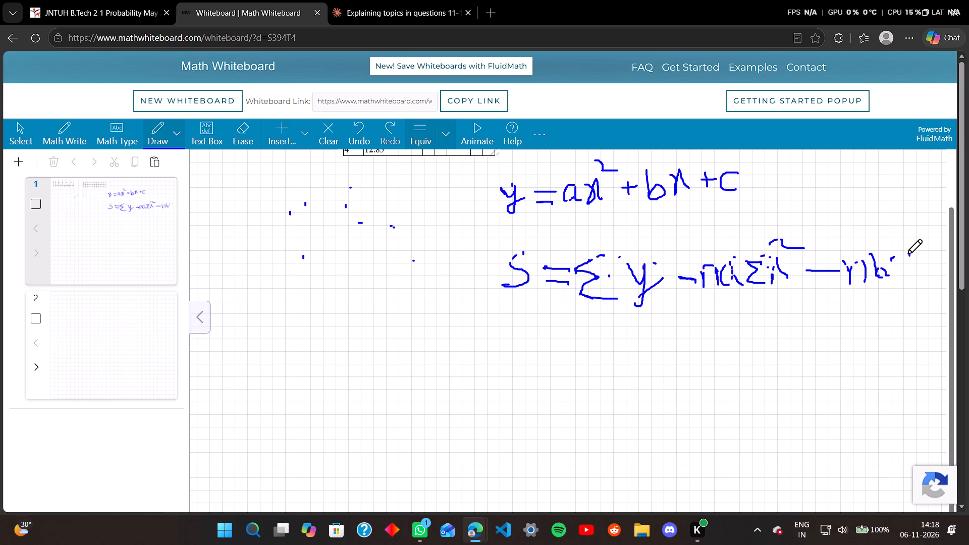
left_click_drag(907, 254, 902, 257)
left_click(901, 257)
double_click(897, 259)
left_click_drag(893, 266, 900, 272)
left_click_drag(895, 277, 911, 281)
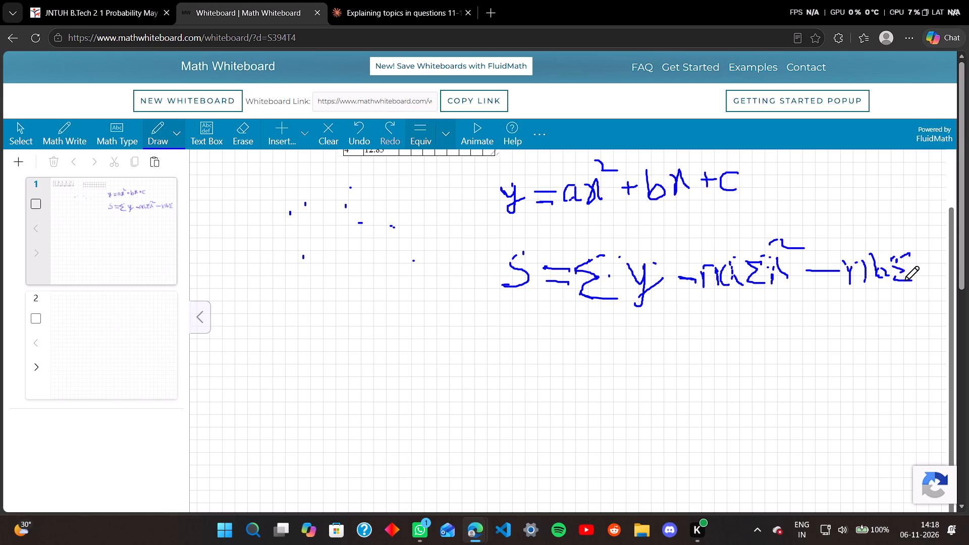
Handwrite an x after the last Σ to complete the nbΣx term of the S equation.
left_click_drag(914, 259, 919, 270)
left_click_drag(919, 270, 918, 275)
left_click_drag(919, 272, 926, 255)
left_click(927, 253)
left_click_drag(929, 250, 928, 260)
left_click_drag(927, 264, 935, 276)
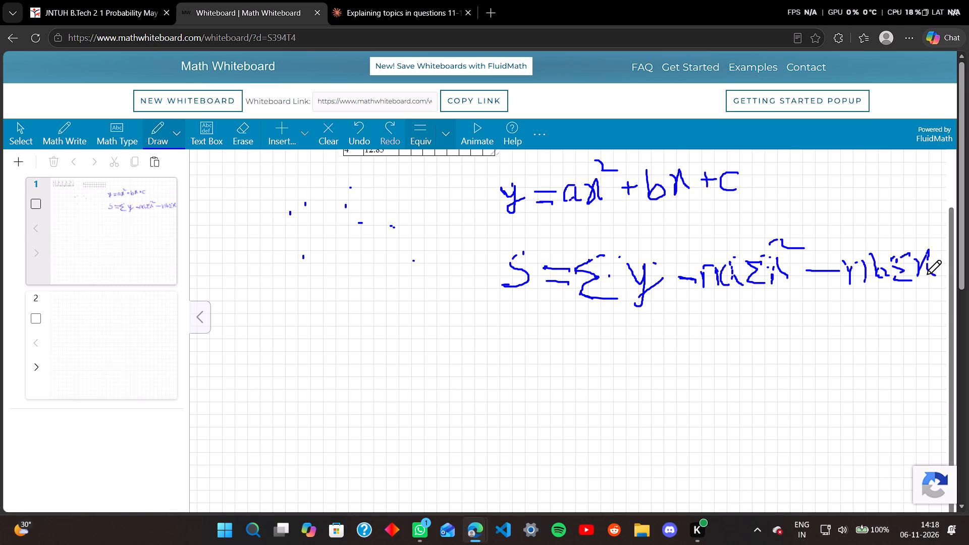
Handwrite a minus sign after nbΣx in the S equation.
scroll(930, 243, "left", 2)
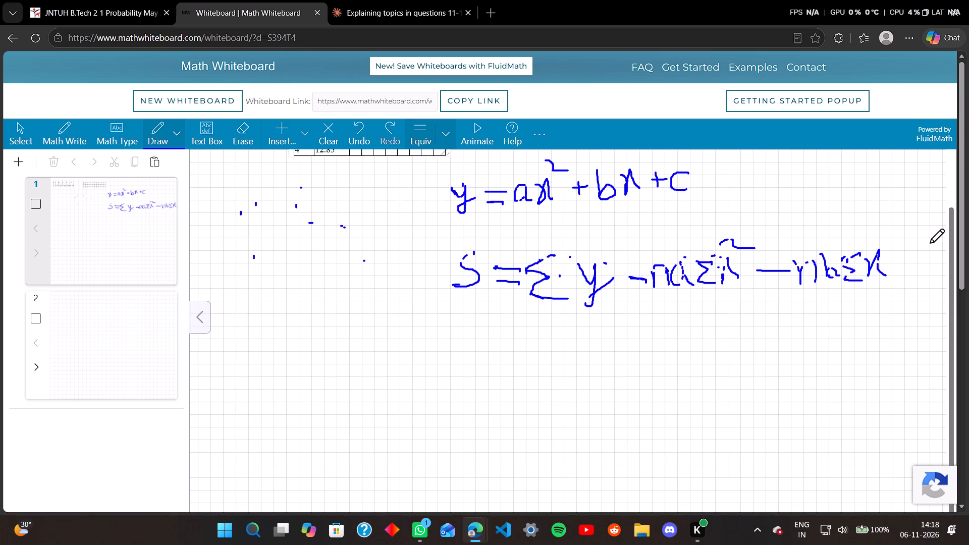
scroll(930, 243, "left", 1)
left_click(887, 266)
left_click(887, 266)
triple_click(887, 266)
left_click(887, 266)
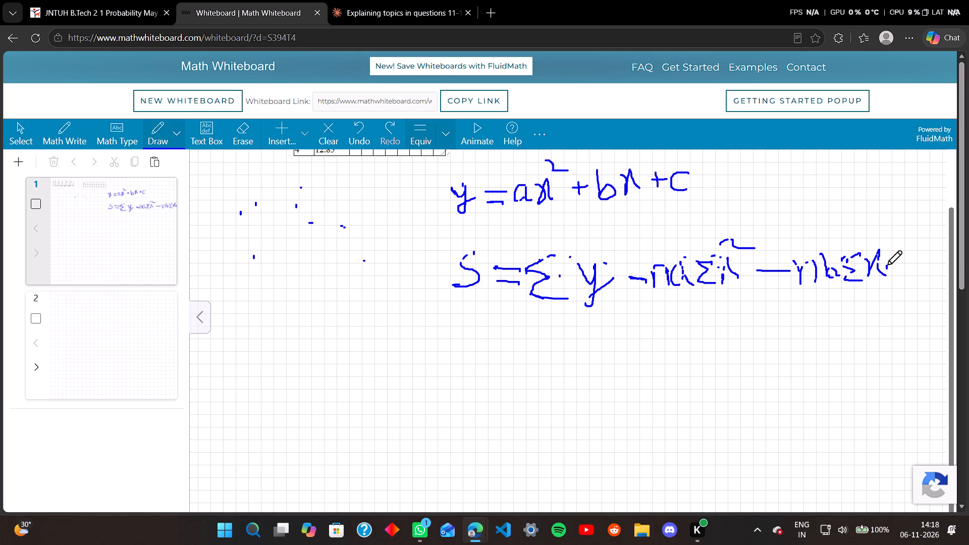
left_click(887, 266)
left_click_drag(889, 266, 896, 266)
double_click(908, 267)
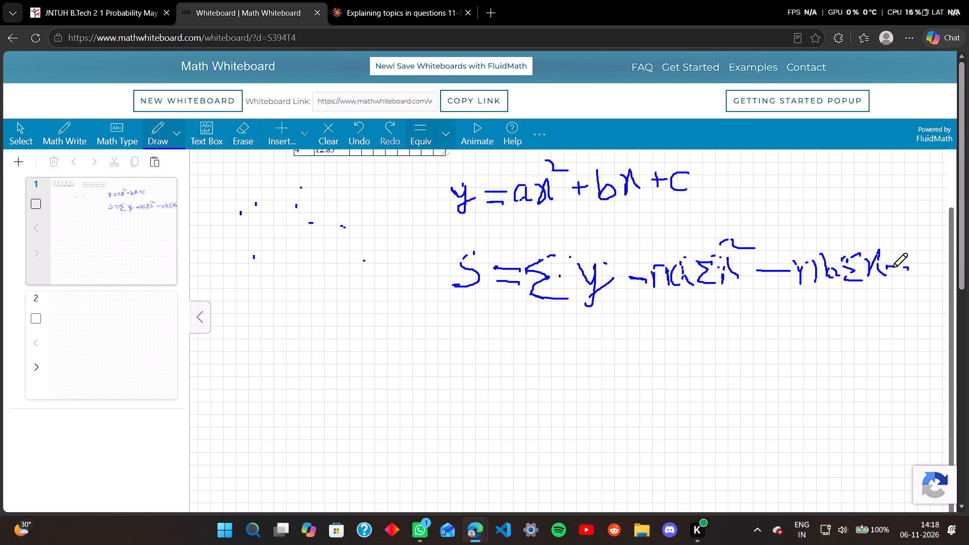
left_click(893, 267)
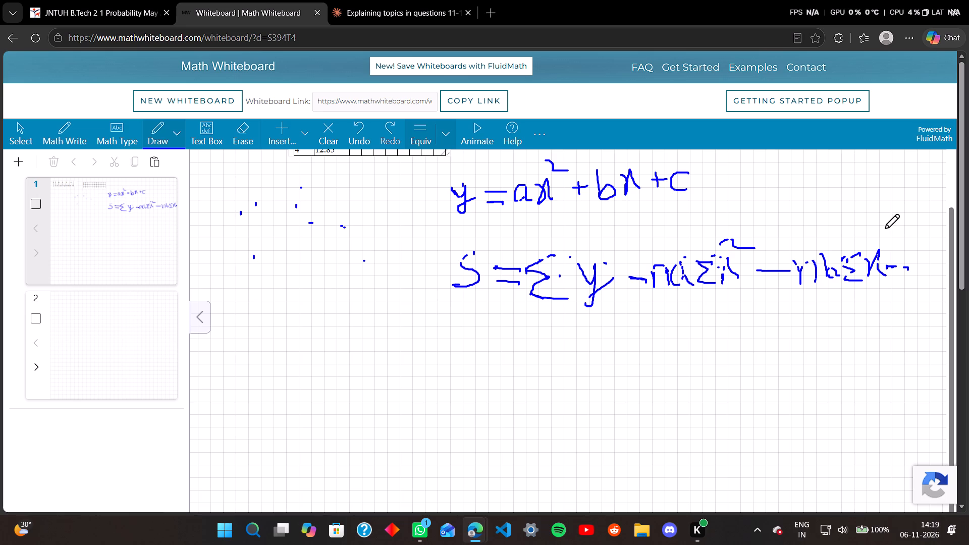
Handwrite an n after the last minus sign of the S equation.
left_click_drag(913, 267, 914, 283)
left_click_drag(914, 274, 917, 267)
double_click(921, 260)
left_click_drag(926, 263, 930, 284)
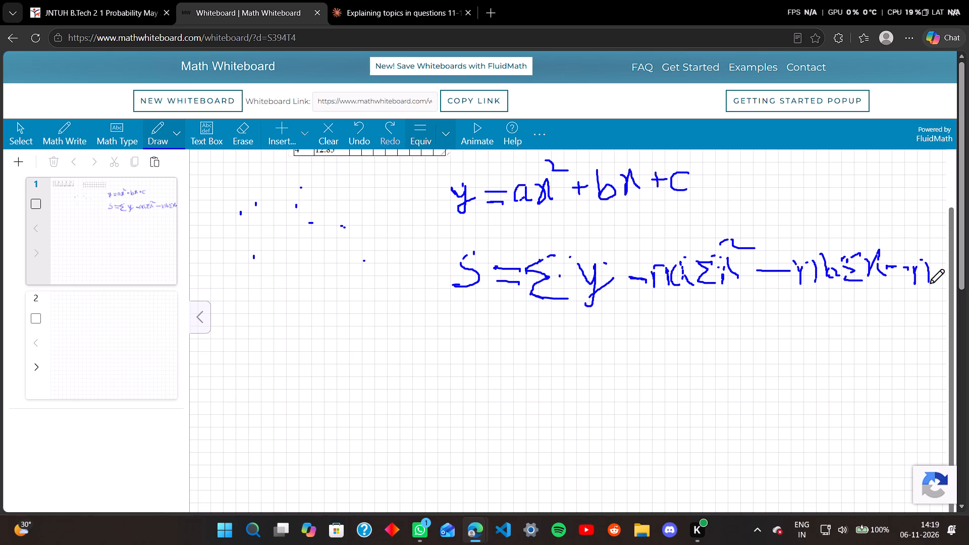
left_click_drag(930, 284, 928, 275)
left_click(927, 266)
double_click(919, 259)
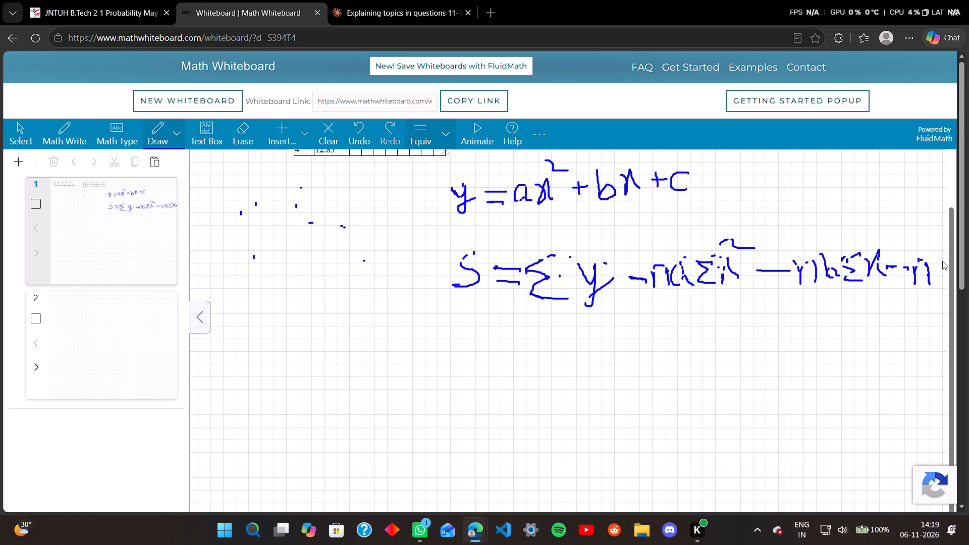
Handwrite a c after the last n to end the S equation with the term nc.
left_click(944, 258)
double_click(932, 262)
left_click_drag(931, 267, 942, 275)
left_click(945, 275)
left_click(949, 274)
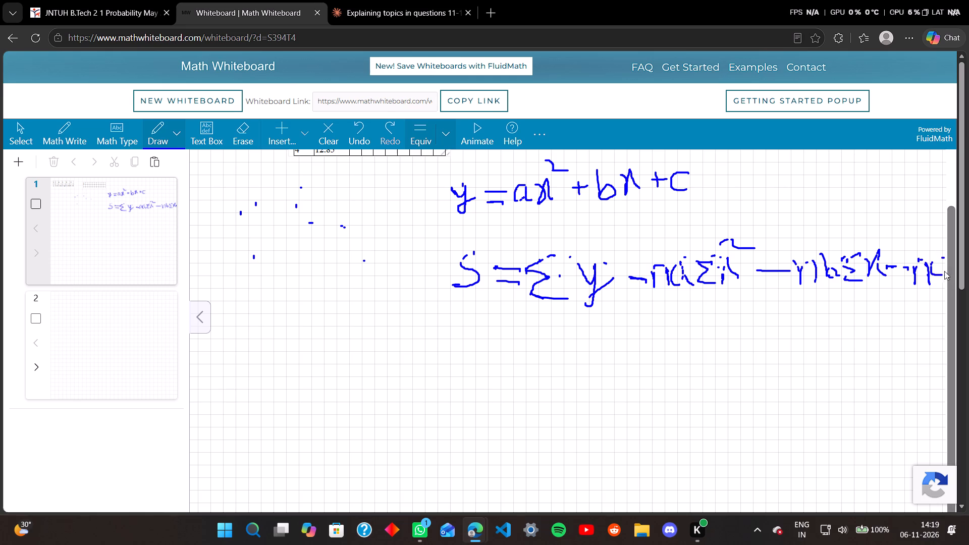
scroll(939, 275, "left", 5)
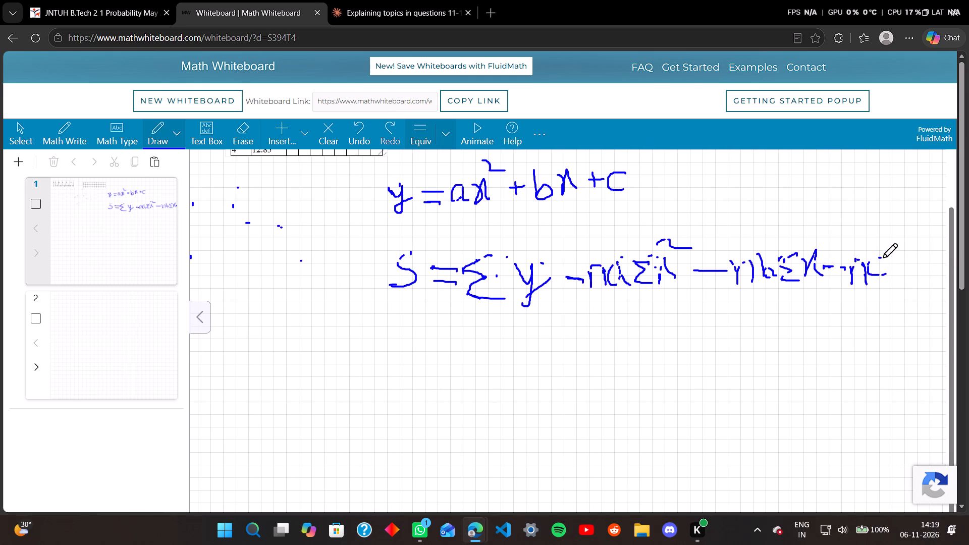
left_click(882, 258)
left_click(875, 260)
left_click(870, 263)
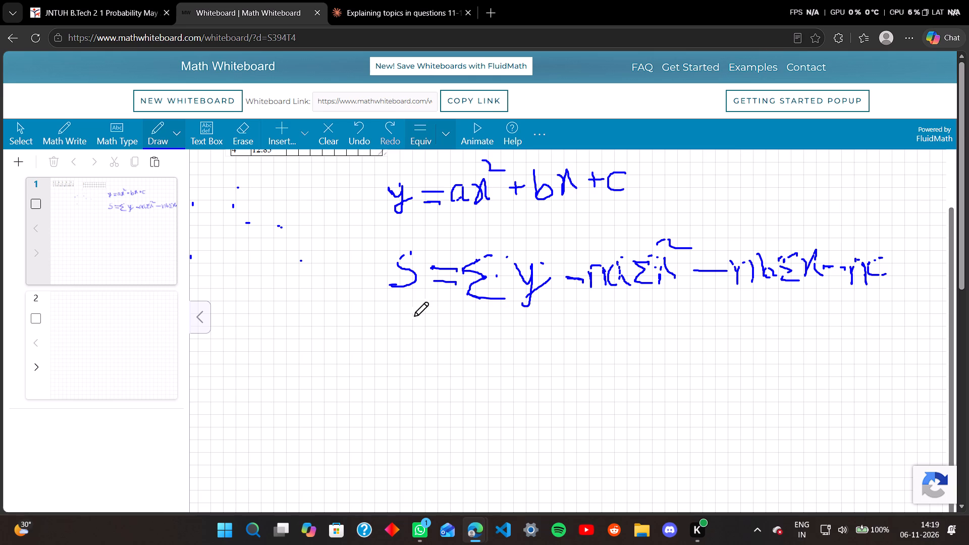
Handwrite ∂S with a fraction bar under it in the empty area below the scattered dots.
scroll(356, 356, "right", 7)
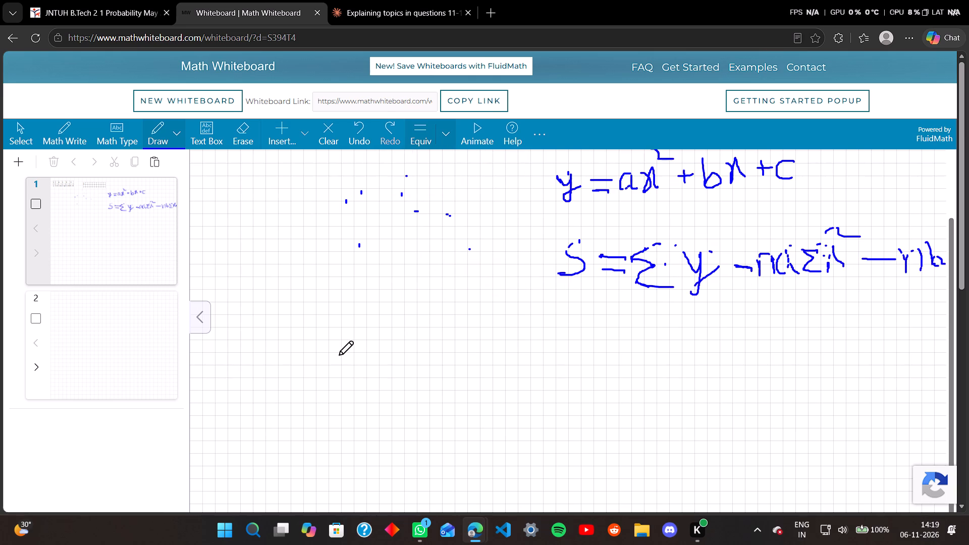
scroll(339, 355, "right", 2)
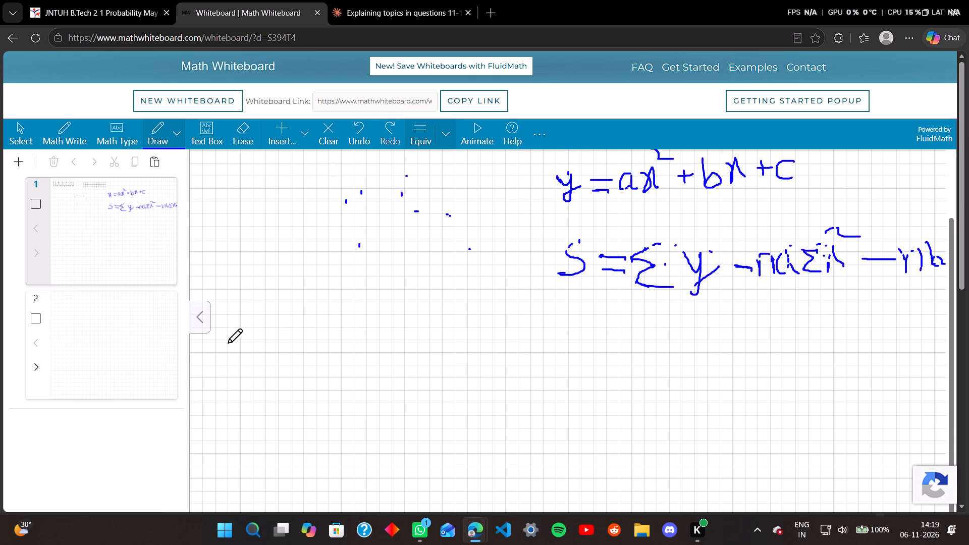
left_click_drag(215, 343, 226, 368)
left_click_drag(215, 372, 219, 352)
left_click(224, 348)
triple_click(233, 347)
left_click_drag(256, 330, 252, 336)
left_click_drag(252, 336, 252, 339)
left_click_drag(252, 342, 249, 363)
left_click_drag(243, 364, 238, 364)
left_click(235, 364)
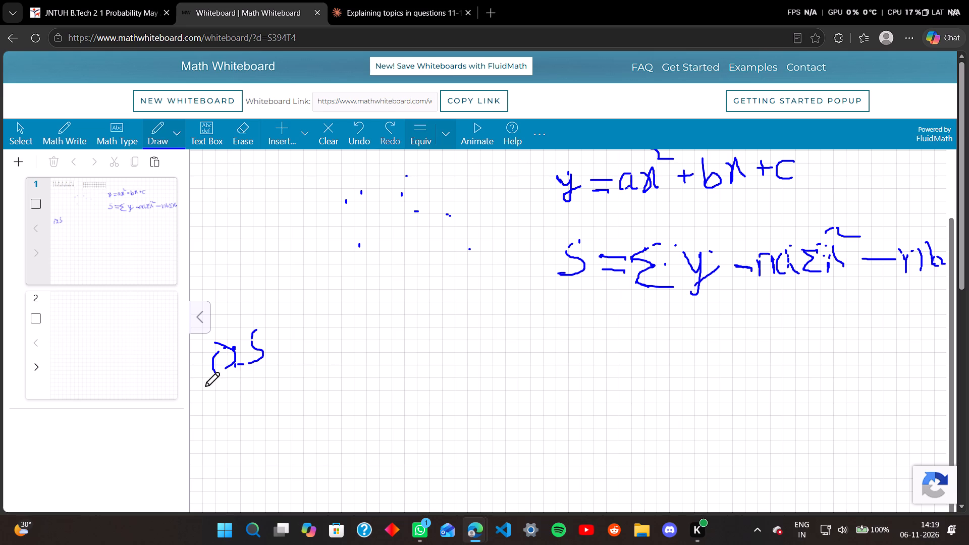
left_click_drag(205, 387, 244, 388)
left_click_drag(254, 388, 268, 388)
double_click(270, 388)
Handwrite ∂a below the fraction bar as the denominator of ∂S/∂a.
left_click_drag(228, 403, 231, 428)
double_click(230, 428)
left_click(236, 417)
left_click_drag(244, 405, 250, 405)
left_click_drag(256, 409, 255, 428)
left_click_drag(255, 428, 258, 403)
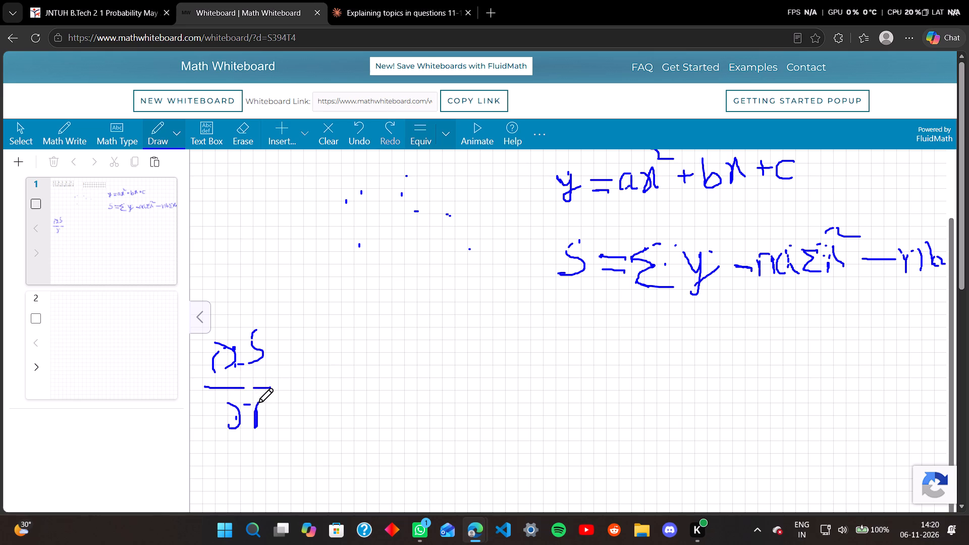
left_click_drag(258, 403, 258, 402)
triple_click(259, 402)
left_click(259, 402)
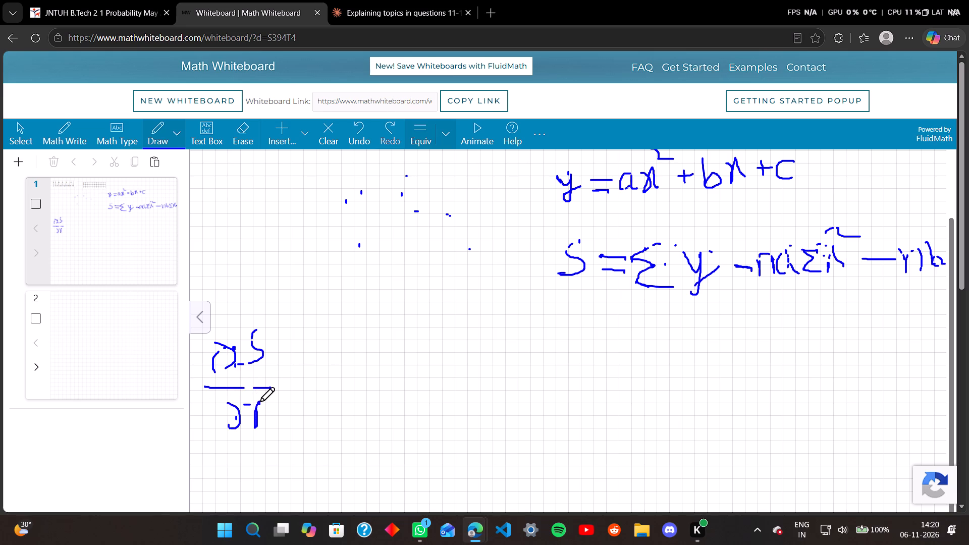
left_click(260, 402)
left_click(258, 403)
left_click_drag(258, 403, 268, 410)
left_click_drag(260, 401, 268, 412)
left_click_drag(270, 413, 277, 420)
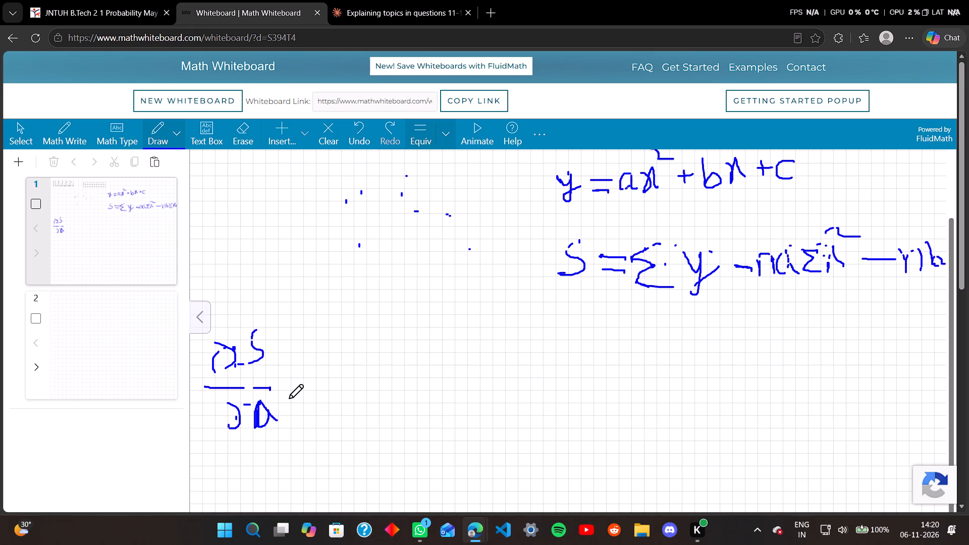
Handwrite an equals sign after the ∂S/∂a fraction.
left_click_drag(281, 368, 310, 378)
left_click(310, 378)
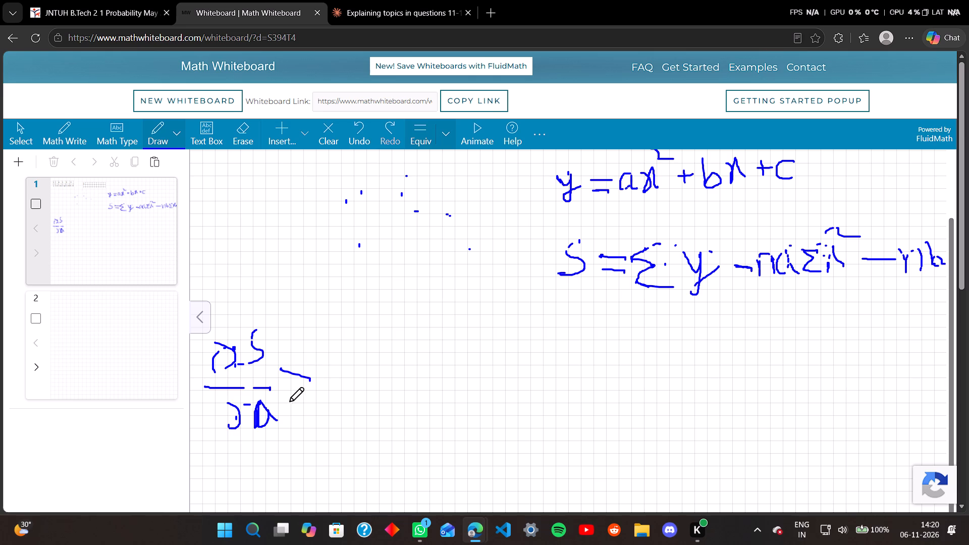
left_click(284, 402)
left_click_drag(284, 402, 310, 397)
left_click(310, 397)
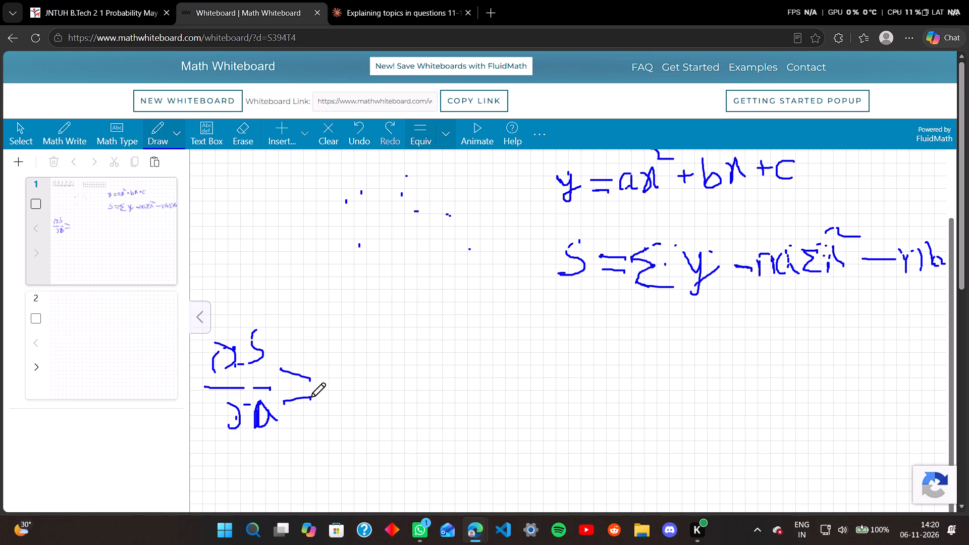
left_click(327, 362)
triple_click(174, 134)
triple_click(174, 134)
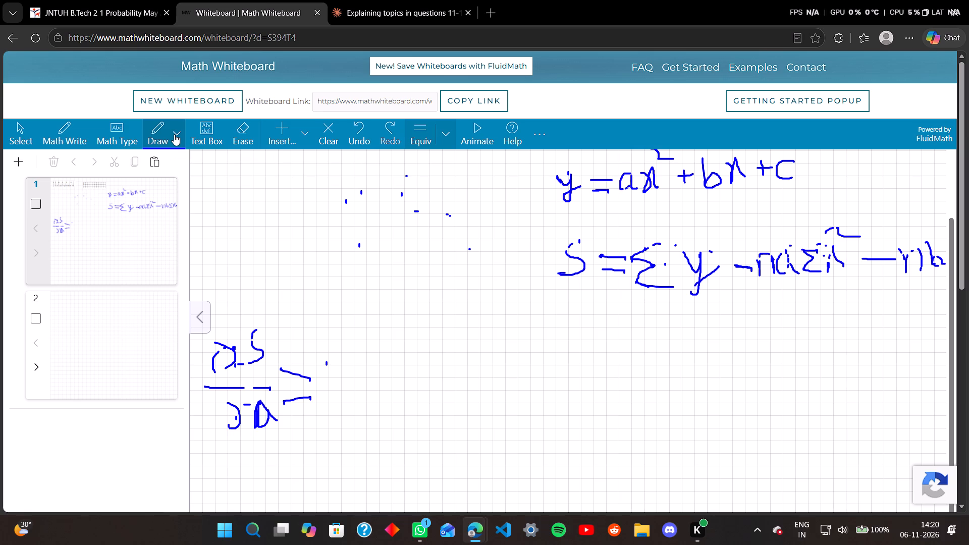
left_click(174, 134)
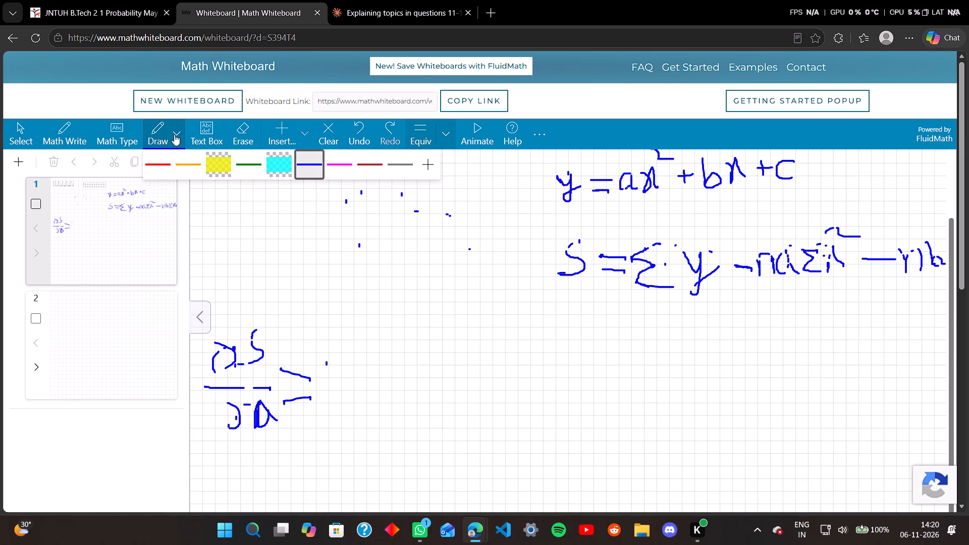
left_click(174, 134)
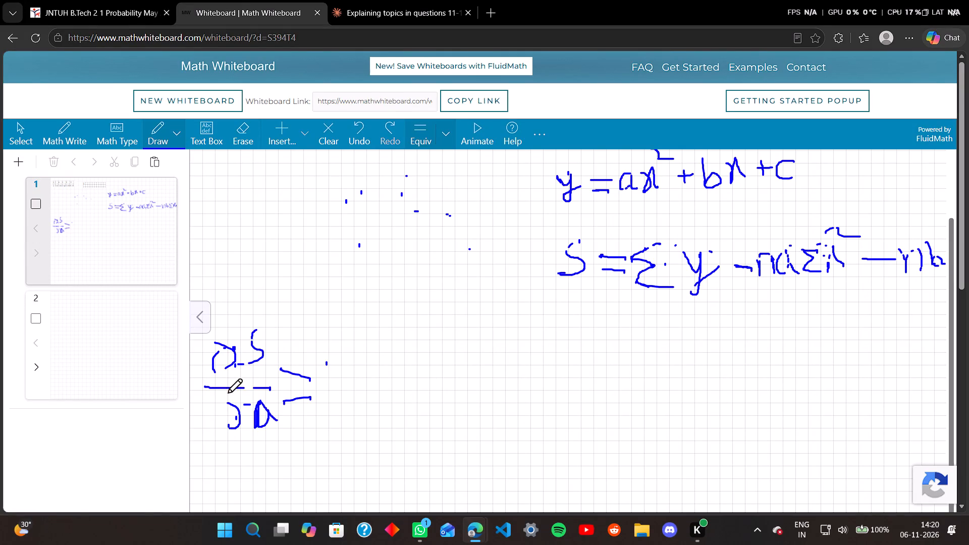
Handwrite a 0 after the equals sign to complete ∂S/∂a = 0.
left_click_drag(343, 358, 334, 374)
left_click_drag(334, 377, 356, 387)
left_click_drag(356, 382, 347, 361)
left_click(346, 361)
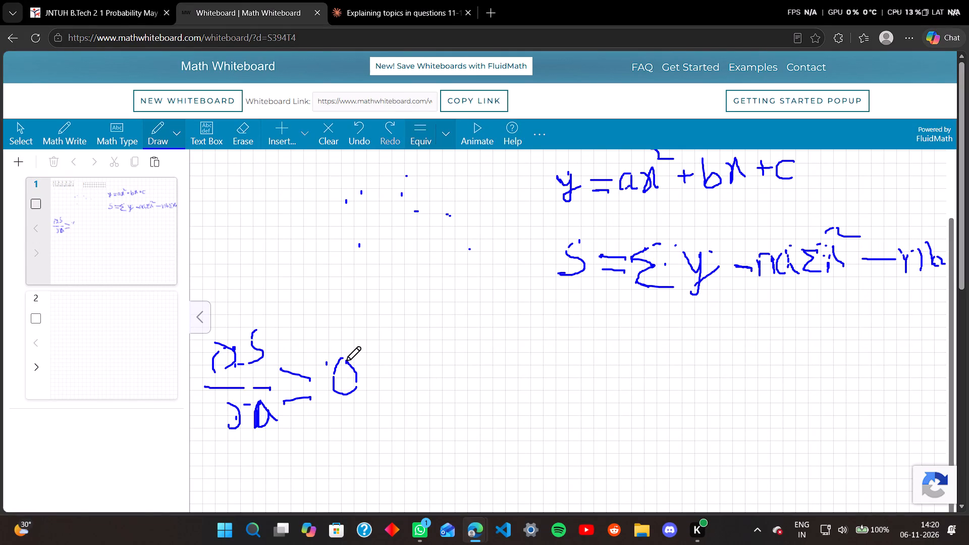
left_click(343, 358)
Review the full S equation and handwrite an n on a new line below ∂S/∂a = 0.
scroll(924, 235, "left", 1)
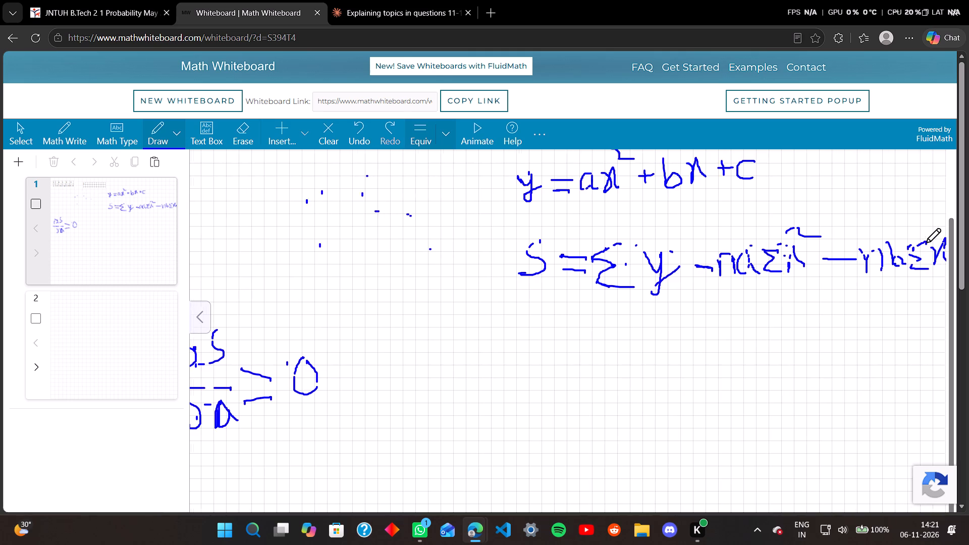
scroll(926, 243, "left", 2)
scroll(882, 245, "right", 2)
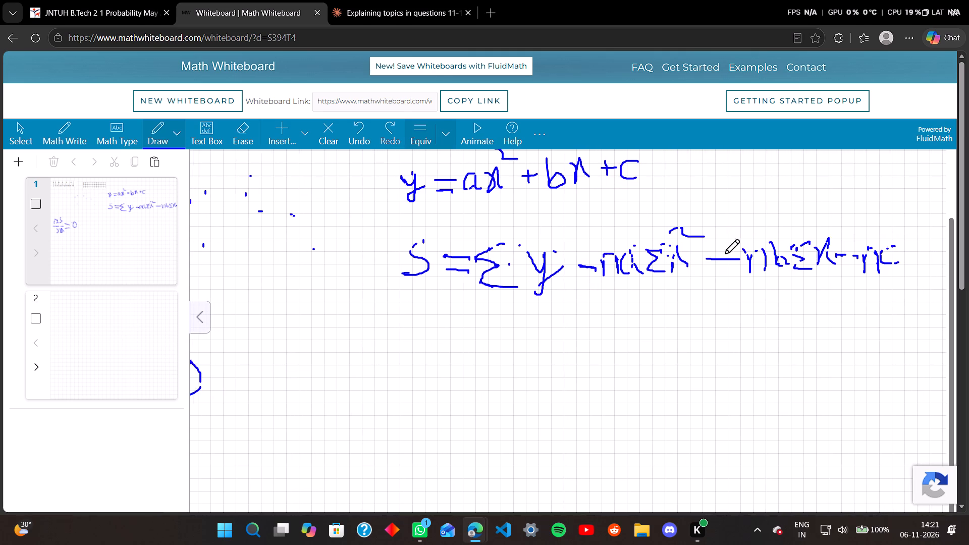
scroll(725, 254, "right", 3)
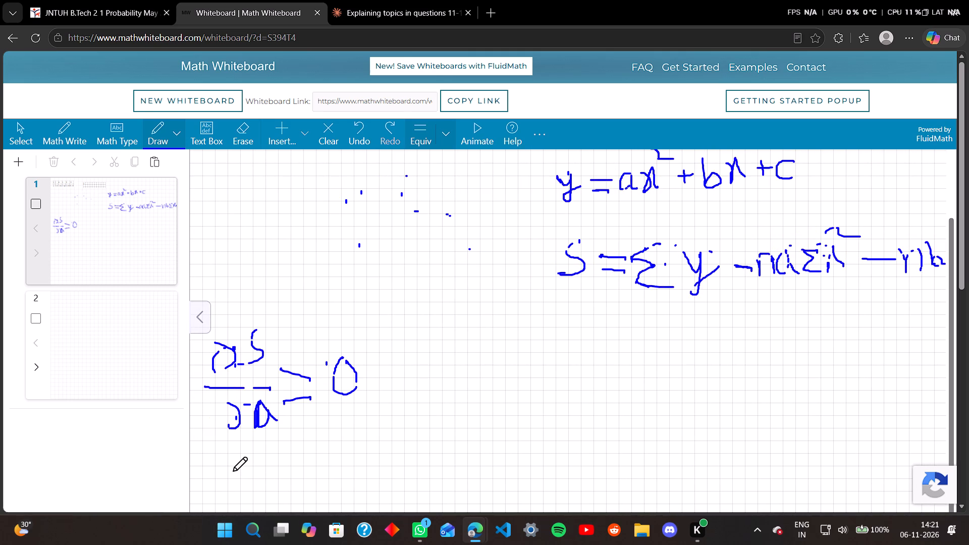
left_click_drag(238, 471, 241, 479)
left_click_drag(241, 480, 242, 494)
left_click(242, 494)
double_click(255, 467)
left_click_drag(261, 469, 263, 475)
left_click_drag(263, 477, 264, 496)
left_click_drag(264, 480, 258, 472)
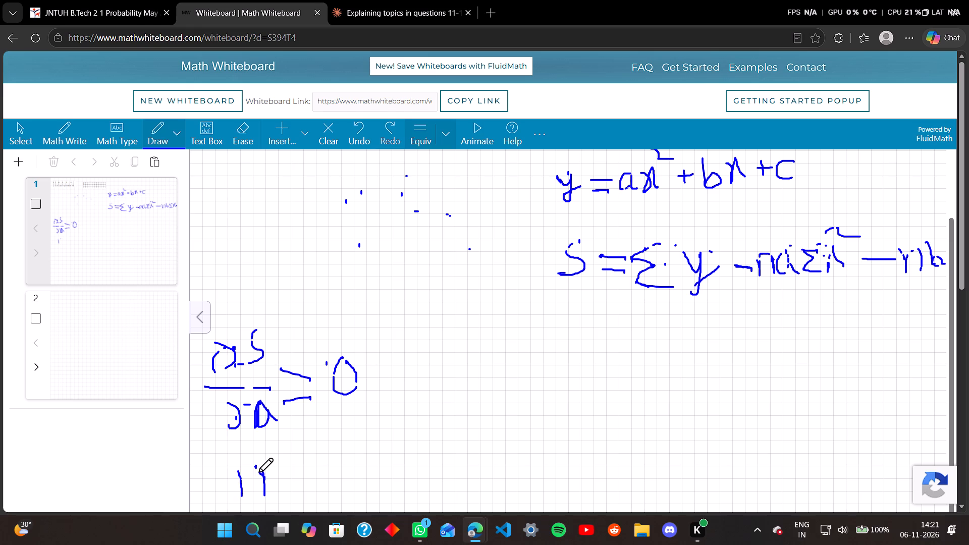
left_click_drag(258, 472, 252, 469)
left_click(249, 471)
left_click_drag(242, 477, 241, 484)
left_click(241, 484)
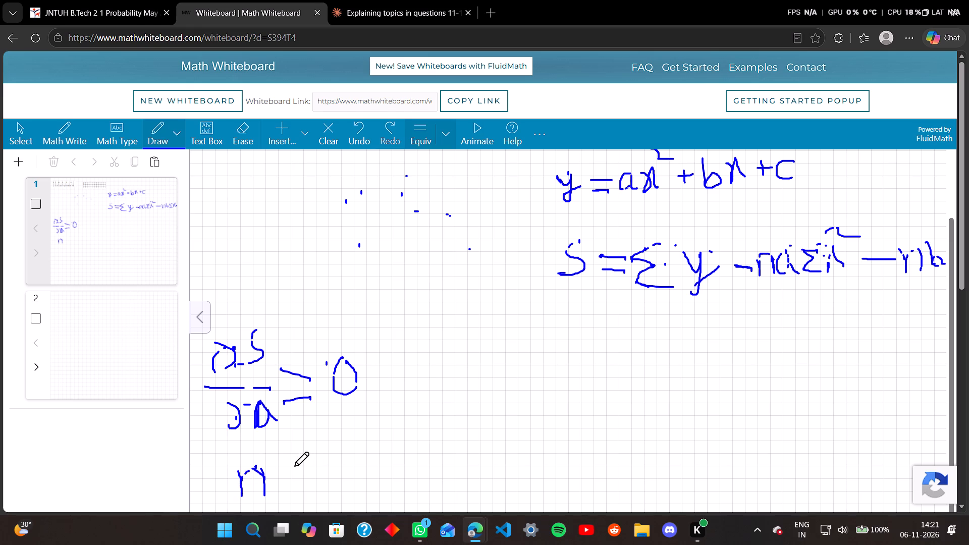
Handwrite a summation sign Σ after the n on the line below ∂S/∂a = 0.
left_click(284, 465)
left_click_drag(278, 469, 290, 474)
triple_click(290, 474)
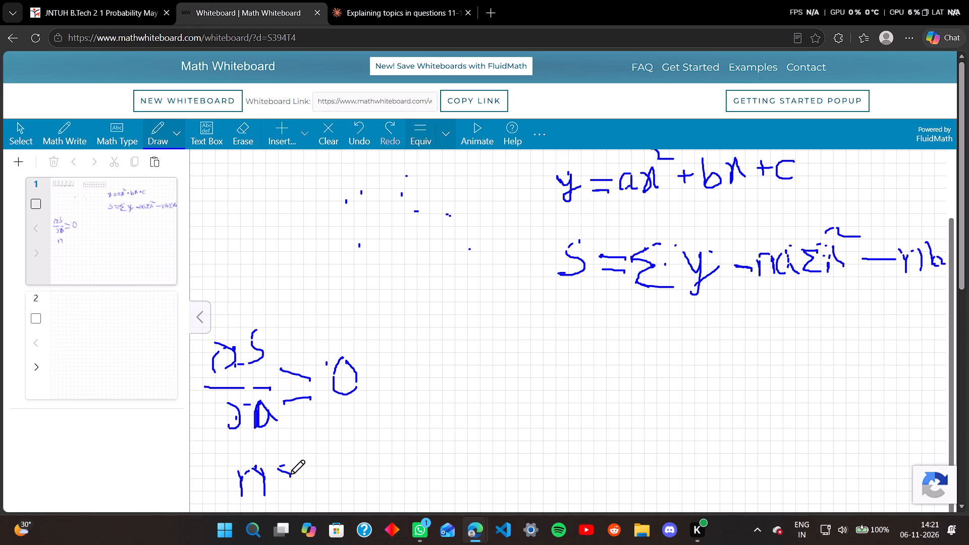
left_click(286, 476)
left_click(276, 483)
left_click_drag(275, 484, 307, 486)
double_click(307, 486)
left_click_drag(277, 468, 296, 467)
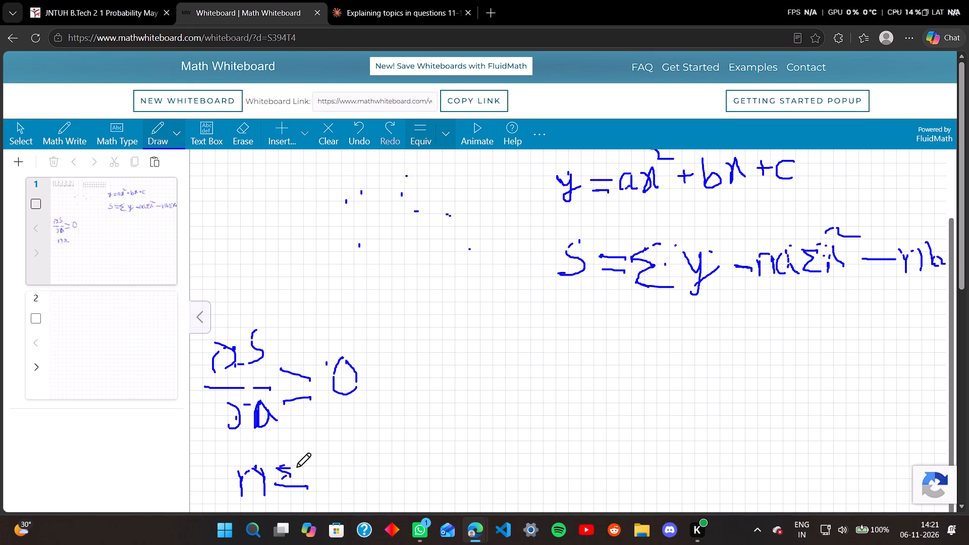
left_click_drag(296, 467, 300, 466)
left_click(304, 465)
Handwrite x² after the summation sign to form nΣx².
left_click_drag(324, 462, 321, 482)
double_click(321, 483)
double_click(328, 459)
left_click_drag(328, 460, 356, 475)
left_click_drag(356, 474, 356, 464)
left_click(337, 435)
left_click_drag(342, 435, 356, 450)
double_click(357, 450)
Handwrite = 0 after nΣx² to complete the equation nΣx² = 0.
left_click(384, 456)
left_click_drag(403, 452, 412, 452)
left_click_drag(418, 450, 402, 460)
left_click_drag(385, 475, 426, 466)
left_click(426, 466)
left_click_drag(438, 438, 458, 460)
left_click_drag(467, 445, 464, 429)
left_click_drag(459, 426, 454, 425)
left_click_drag(453, 425, 441, 427)
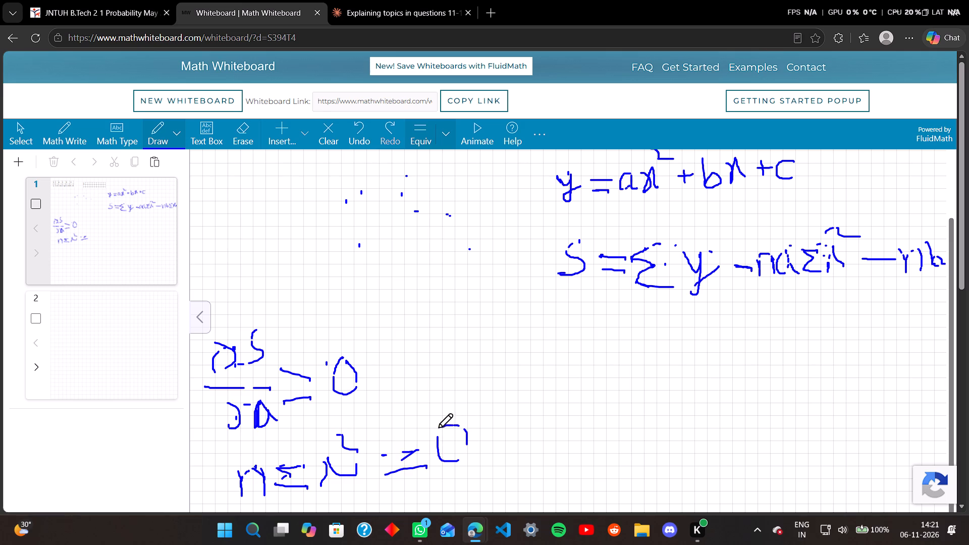
left_click(438, 428)
left_click_drag(437, 428, 436, 444)
left_click_drag(450, 462, 456, 462)
left_click_drag(461, 458, 466, 437)
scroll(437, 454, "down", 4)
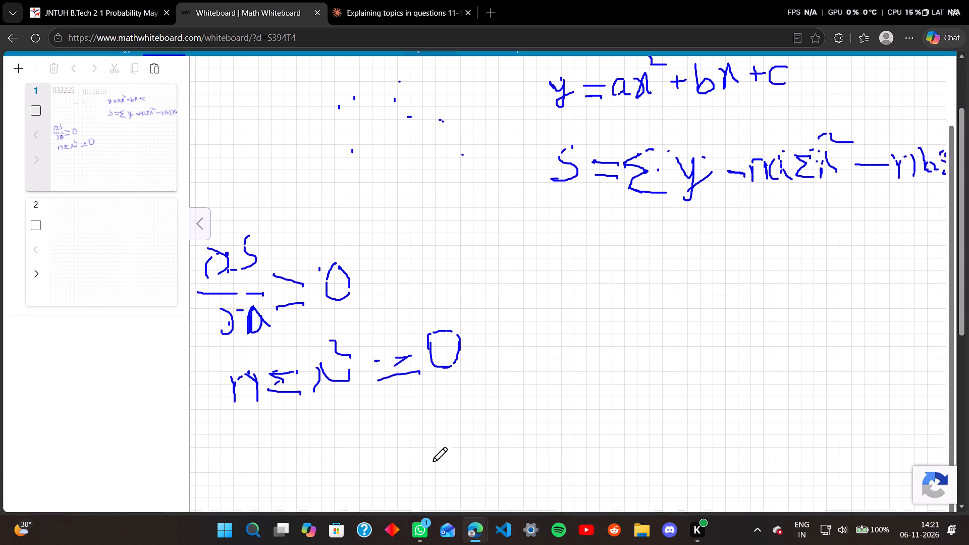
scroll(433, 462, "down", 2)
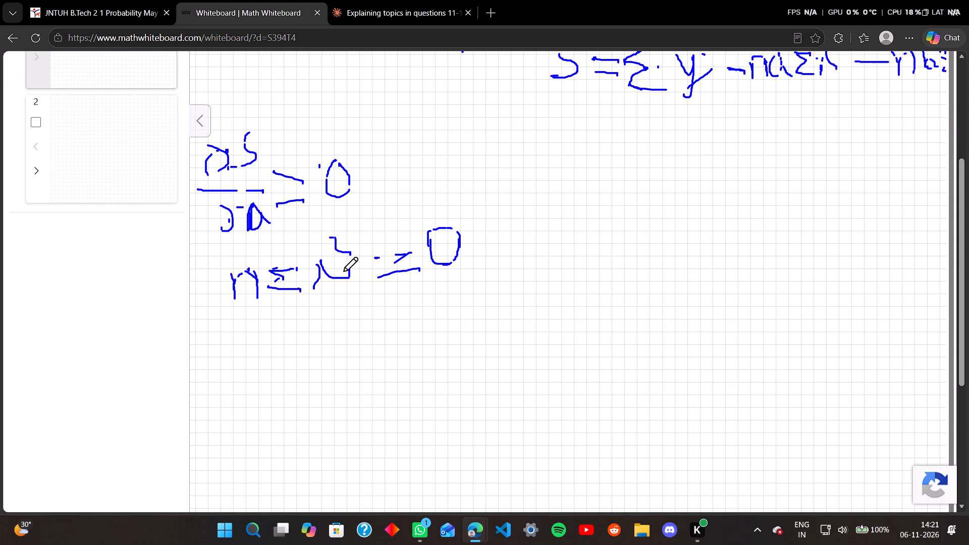
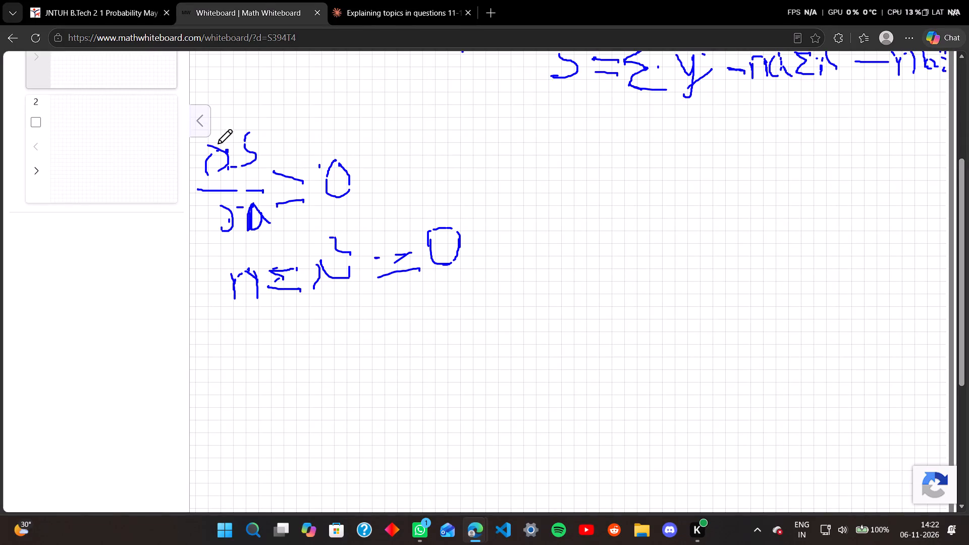
Cross out the handwritten ∂S/∂a = 0 and nΣx² = 0 working with two large diagonal strokes.
left_click_drag(231, 160, 354, 272)
left_click(354, 272)
left_click_drag(309, 233, 281, 300)
left_click(281, 300)
left_click_drag(301, 256, 315, 223)
left_click_drag(322, 207, 344, 155)
left_click(345, 154)
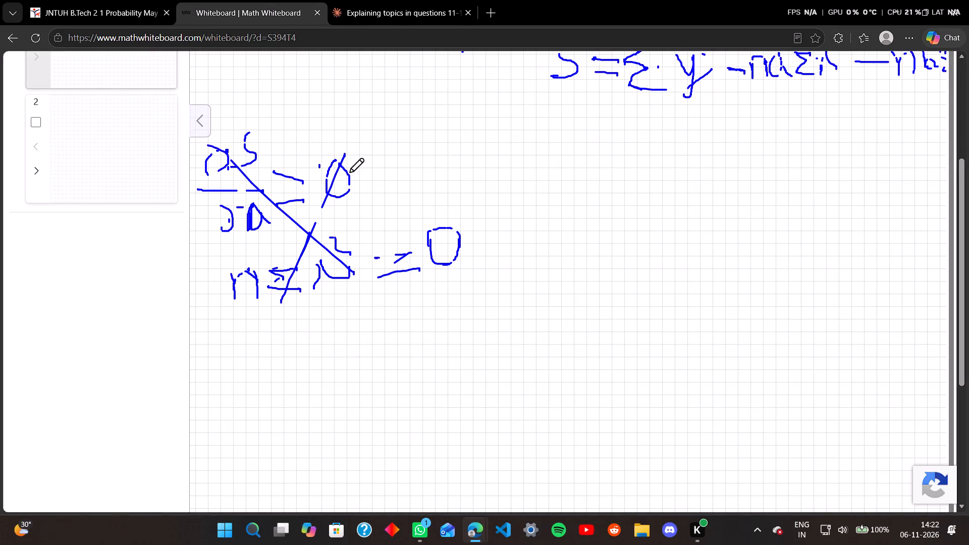
Strike through the Σy part of the handwritten S equation with diagonal strokes.
scroll(358, 184, "up", 3)
scroll(649, 213, "up", 1)
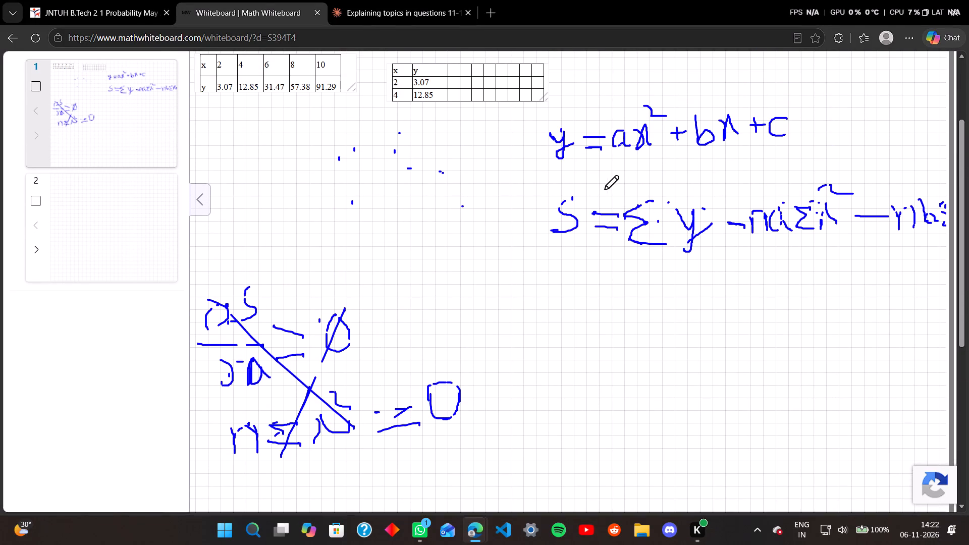
left_click_drag(656, 215, 683, 226)
left_click_drag(708, 236, 736, 245)
left_click_drag(686, 224, 558, 297)
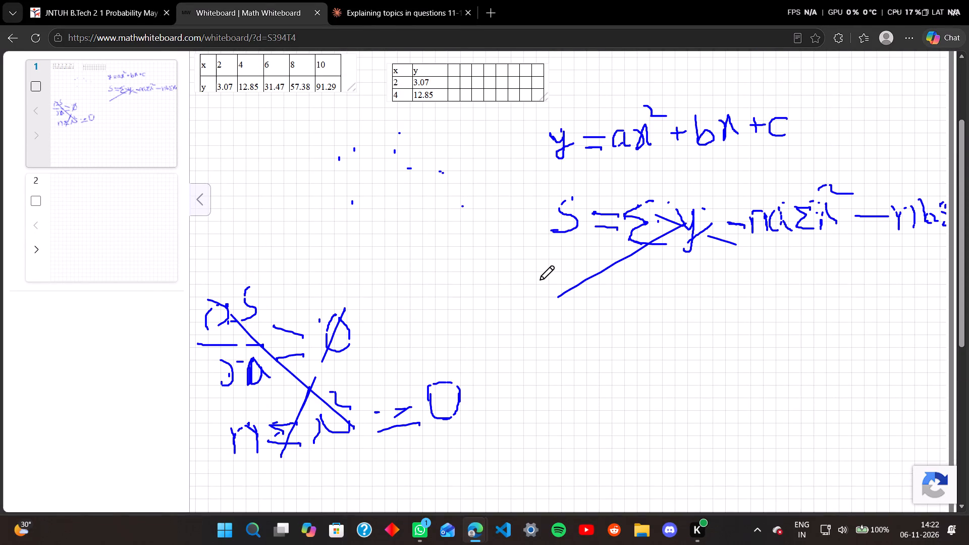
Handwrite a summation sign Σ on a new line below the S equation.
left_click_drag(586, 340, 595, 347)
left_click(596, 347)
left_click(599, 349)
double_click(589, 364)
left_click_drag(606, 366, 612, 366)
triple_click(613, 366)
left_click(609, 368)
left_click_drag(609, 368, 588, 370)
left_click(586, 370)
left_click_drag(586, 370, 596, 355)
left_click_drag(597, 354, 591, 346)
left_click_drag(583, 340, 620, 335)
left_click(620, 335)
Handwrite y = after the summation sign to begin the equation Σy =.
left_click_drag(631, 342, 647, 352)
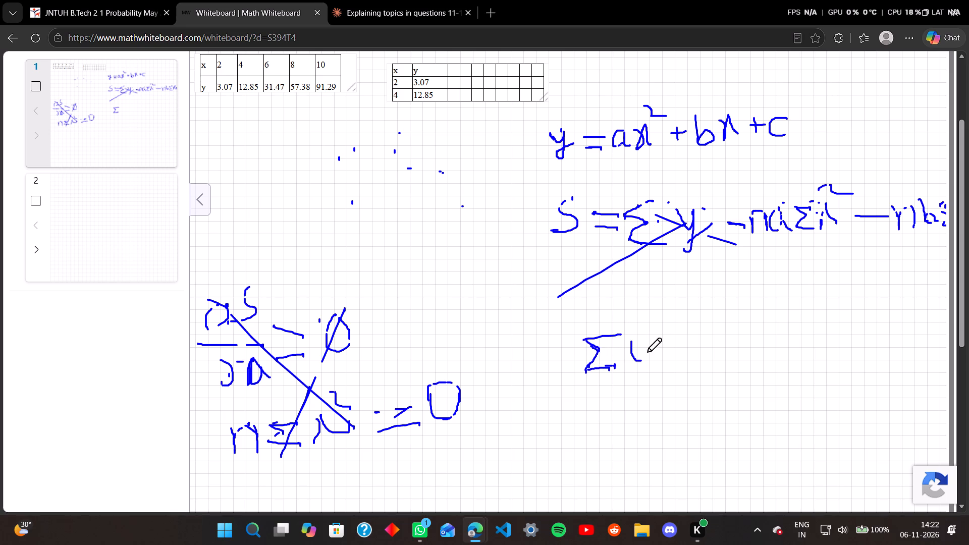
left_click_drag(647, 352, 644, 357)
left_click_drag(651, 339, 651, 334)
left_click_drag(651, 334, 645, 370)
left_click(647, 367)
left_click(642, 362)
left_click_drag(643, 356, 648, 342)
left_click(671, 350)
left_click_drag(671, 350, 691, 344)
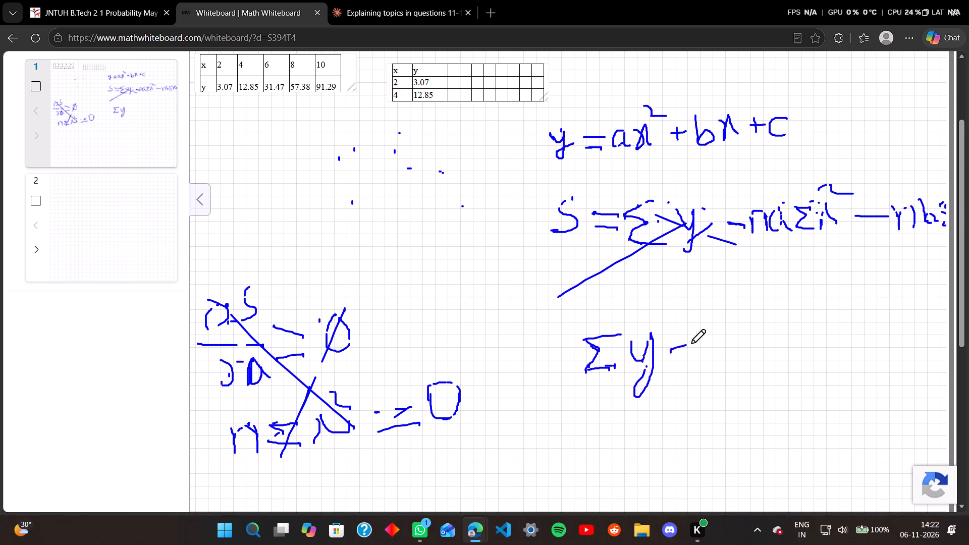
left_click_drag(691, 344, 694, 343)
left_click(684, 366)
left_click_drag(687, 365, 712, 355)
left_click(712, 354)
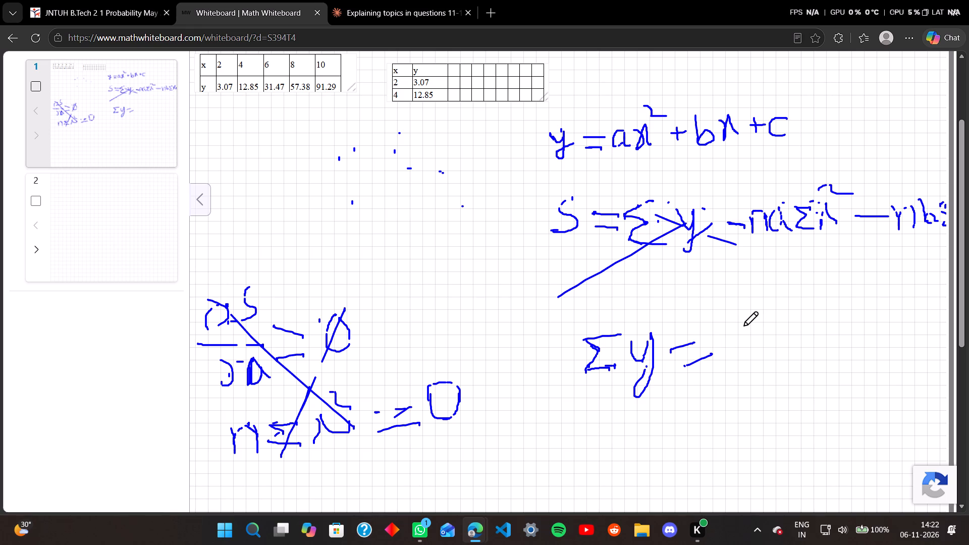
Handwrite aΣ after the equals sign of the Σy equation.
left_click_drag(736, 324, 727, 329)
left_click_drag(726, 331, 740, 357)
left_click(740, 357)
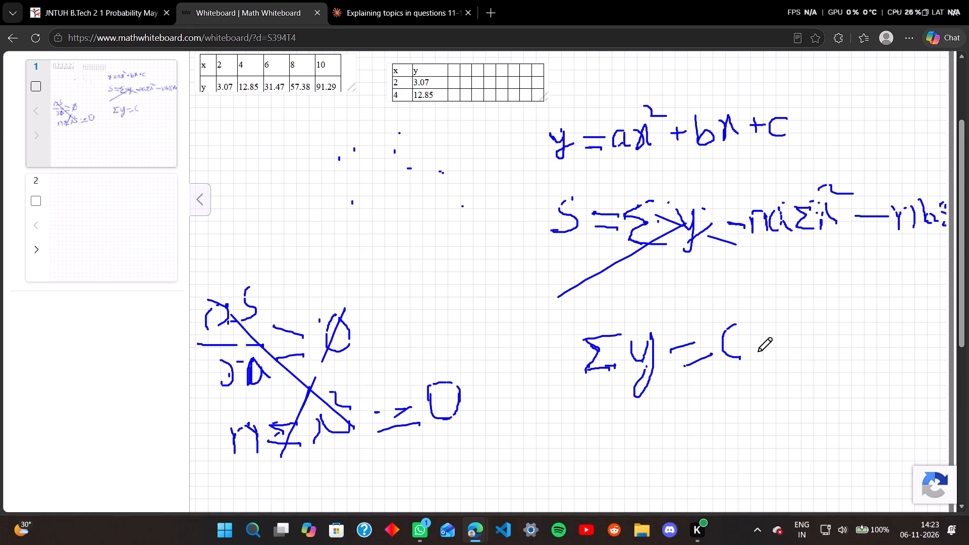
left_click(758, 352)
left_click_drag(723, 335, 745, 325)
left_click_drag(745, 324, 756, 364)
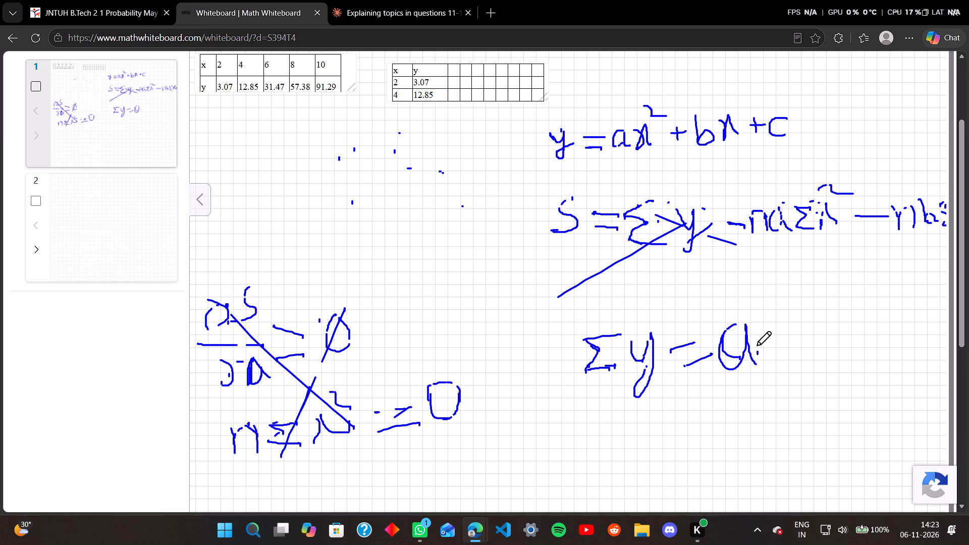
left_click_drag(781, 323, 777, 335)
left_click(777, 340)
left_click_drag(771, 350, 766, 358)
left_click_drag(766, 358, 777, 359)
left_click(779, 359)
Handwrite x² after aΣ to form the term aΣx².
left_click_drag(792, 331, 804, 342)
left_click_drag(804, 342, 811, 334)
left_click(813, 317)
left_click_drag(816, 325, 819, 331)
left_click_drag(819, 333, 828, 341)
double_click(829, 341)
left_click(805, 293)
left_click_drag(807, 292, 826, 304)
left_click(826, 304)
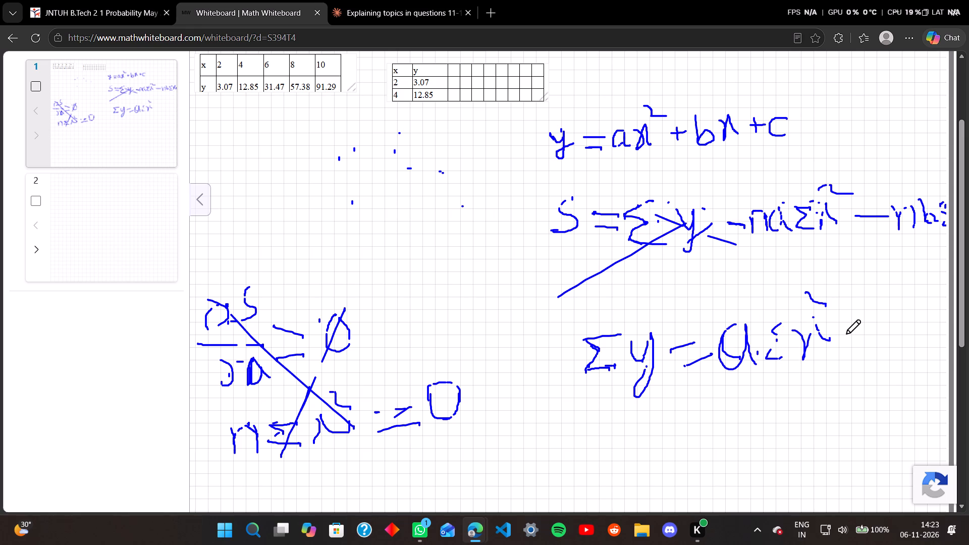
Handwrite + b after the aΣx² term.
left_click_drag(842, 333, 847, 331)
left_click(849, 330)
left_click_drag(843, 324, 847, 344)
left_click(847, 344)
left_click_drag(869, 326, 876, 335)
left_click_drag(877, 336, 874, 346)
left_click_drag(873, 345, 873, 343)
left_click_drag(873, 343, 872, 332)
left_click(872, 331)
Handwrite Σx after b to form the term bΣx.
left_click(914, 313)
left_click_drag(907, 316, 900, 322)
double_click(900, 322)
left_click_drag(903, 324, 903, 342)
left_click(903, 342)
left_click(907, 319)
left_click_drag(917, 321, 921, 329)
left_click(921, 333)
left_click_drag(919, 342, 925, 309)
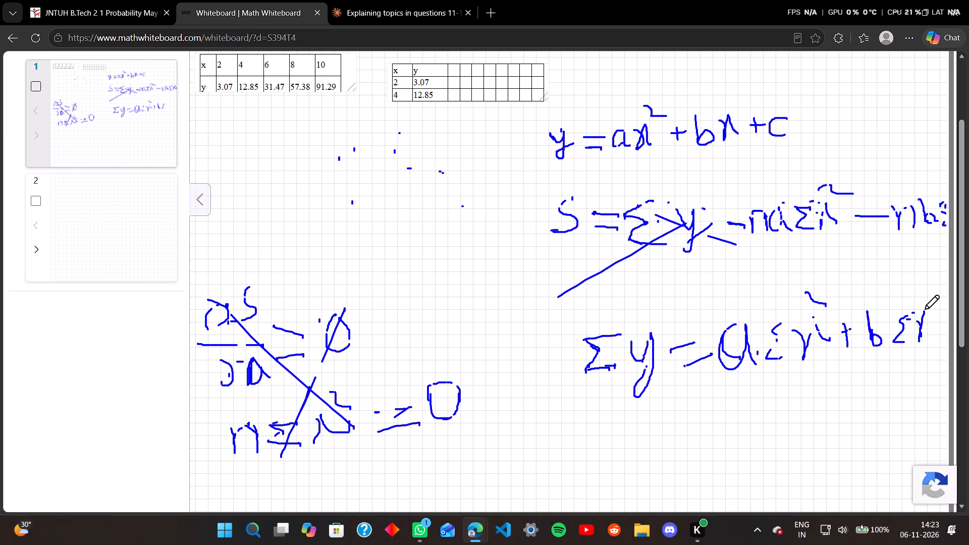
left_click_drag(927, 311, 939, 332)
Handwrite + c after bΣx to complete the equation Σy = aΣx² + bΣx + c.
scroll(924, 337, "left", 2)
left_click_drag(792, 322, 805, 323)
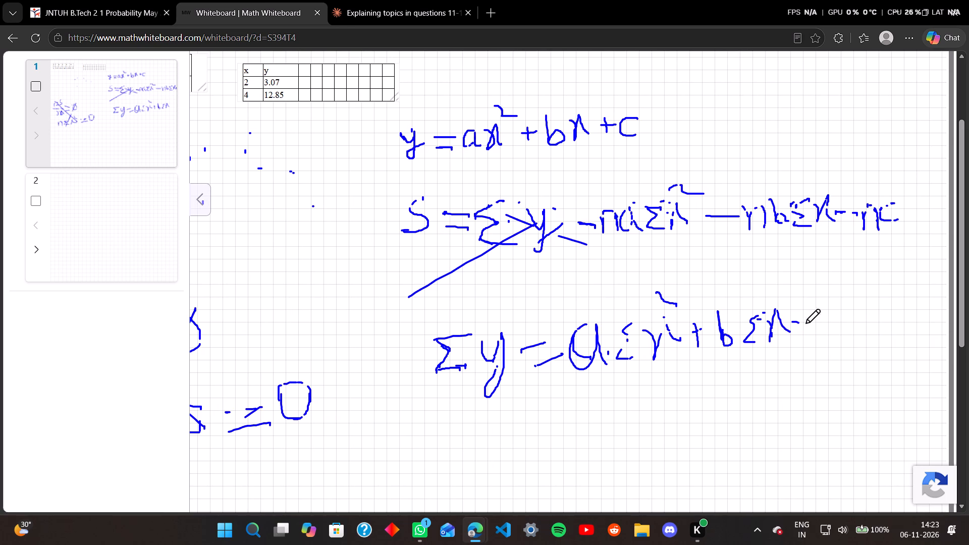
left_click_drag(805, 323, 815, 323)
left_click(815, 323)
left_click_drag(805, 314, 809, 334)
left_click(811, 334)
left_click_drag(848, 310, 842, 310)
left_click_drag(834, 318, 832, 325)
left_click_drag(832, 332, 841, 336)
left_click(843, 336)
double_click(848, 334)
left_click_drag(849, 333, 855, 332)
Handwrite a large summation sign Σ on a new line below the Σy equation.
scroll(553, 428, "down", 4)
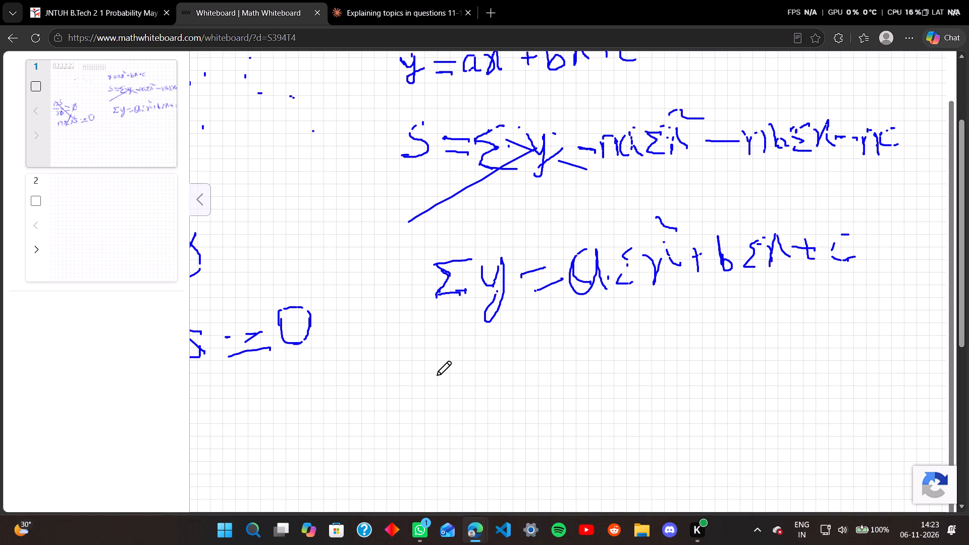
left_click(440, 375)
left_click_drag(438, 376, 423, 433)
left_click(416, 439)
left_click_drag(413, 443, 462, 445)
Handwrite xy after the large summation sign to form Σxy.
left_click(471, 403)
left_click_drag(479, 421, 479, 434)
left_click(479, 434)
left_click_drag(480, 413, 483, 395)
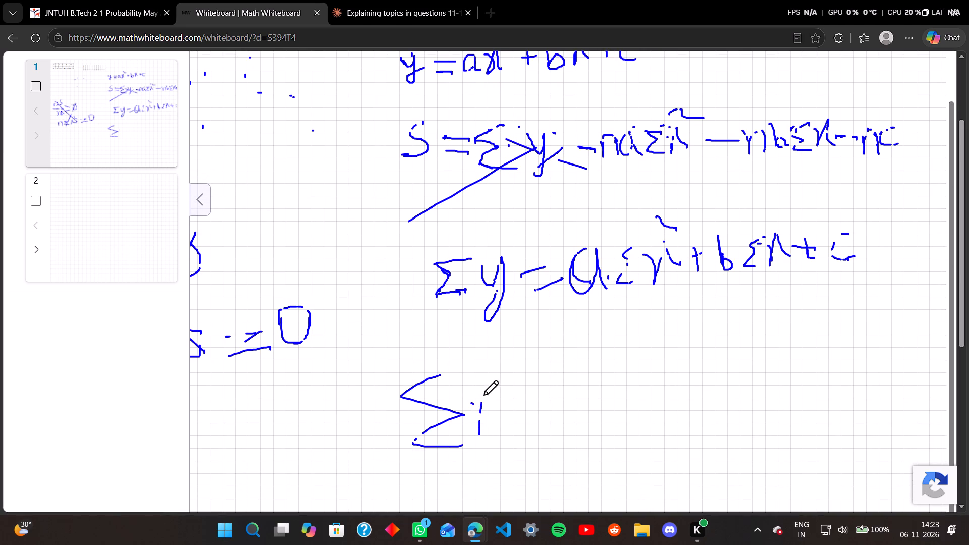
left_click_drag(483, 395, 484, 393)
left_click_drag(484, 400, 483, 406)
left_click_drag(483, 411, 483, 416)
left_click(485, 423)
triple_click(489, 430)
left_click_drag(502, 400, 521, 399)
left_click(524, 382)
left_click_drag(526, 379, 521, 451)
left_click_drag(521, 448, 531, 431)
left_click(532, 430)
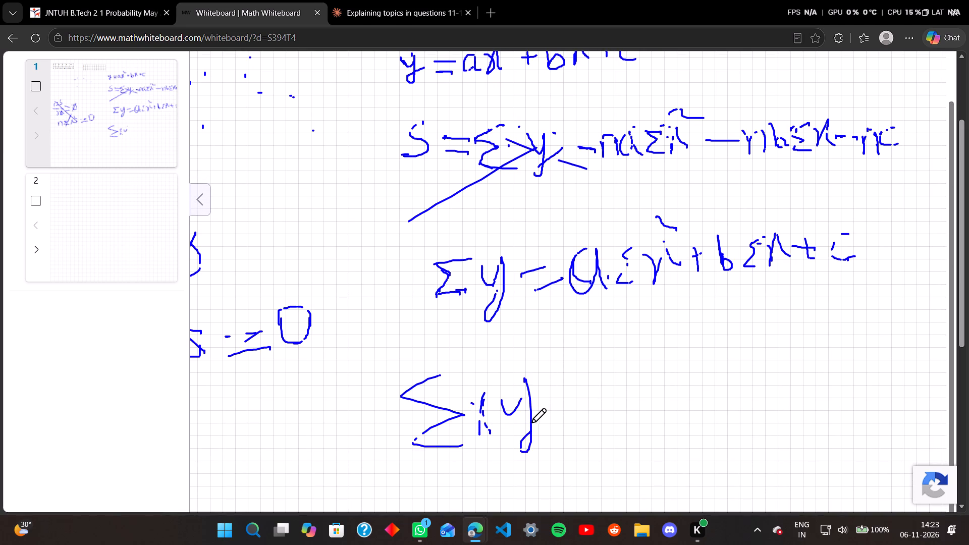
Handwrite = xΣ after Σxy to start the second equation's expression.
left_click(543, 393)
left_click_drag(549, 393, 560, 392)
left_click_drag(557, 413, 571, 410)
left_click(590, 383)
left_click_drag(585, 405, 591, 395)
double_click(591, 384)
left_click_drag(593, 387, 599, 397)
left_click(599, 398)
left_click(632, 375)
left_click_drag(626, 376, 616, 401)
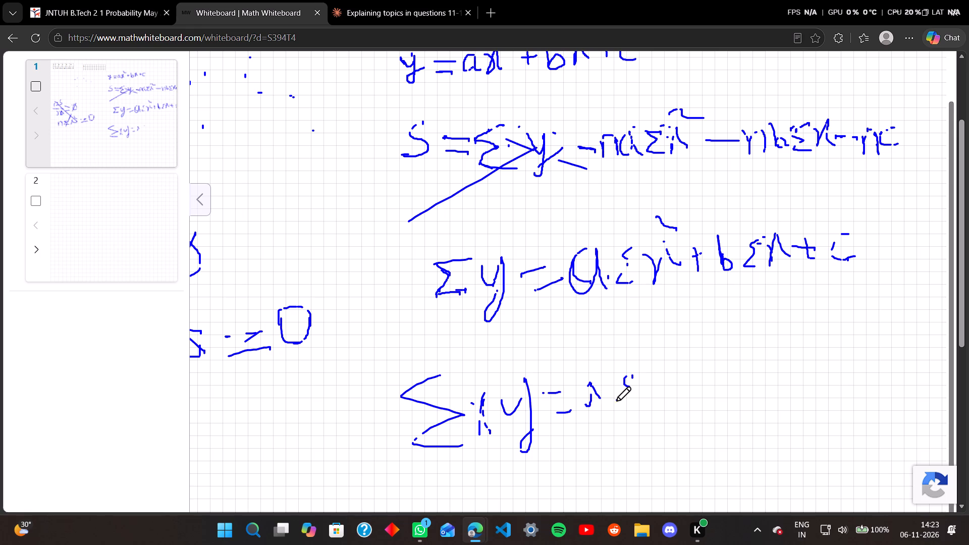
left_click_drag(616, 401, 630, 406)
left_click(632, 406)
Handwrite x² after the summation sign in the Σxy equation.
left_click_drag(637, 367, 645, 369)
left_click(651, 396)
left_click_drag(648, 398, 656, 375)
left_click_drag(659, 363, 670, 385)
double_click(675, 385)
left_click(657, 341)
left_click_drag(663, 342, 669, 350)
left_click(672, 350)
left_click(676, 350)
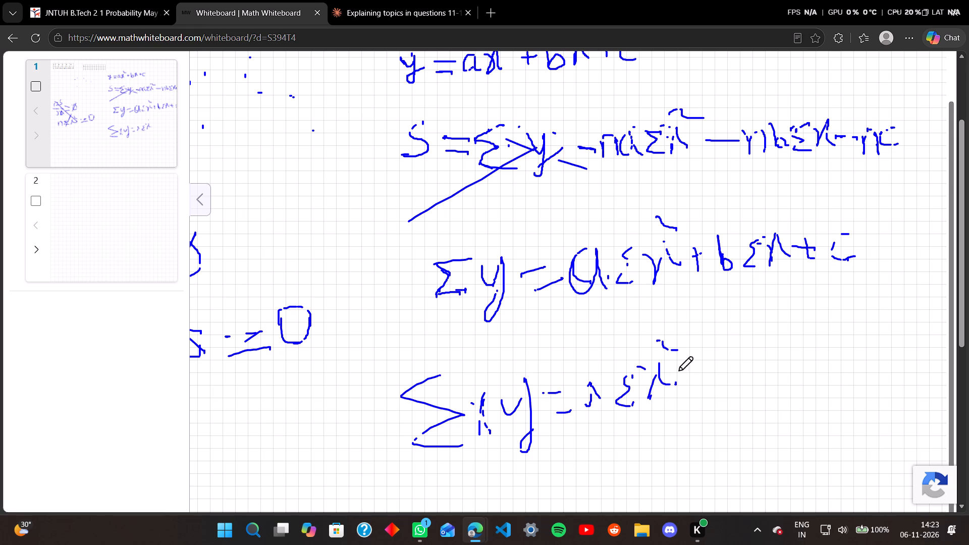
Handwrite a plus sign after the Σx² term of the Σxy equation.
left_click(685, 378)
left_click_drag(703, 372, 709, 366)
left_click(693, 361)
left_click_drag(693, 361, 697, 386)
left_click(697, 386)
left_click_drag(682, 382, 688, 381)
left_click(702, 380)
double_click(709, 377)
Handwrite a large b after the plus sign in the Σxy equation.
left_click_drag(728, 350, 732, 357)
left_click_drag(744, 399, 753, 387)
left_click_drag(759, 386, 741, 410)
left_click_drag(739, 410, 730, 348)
left_click_drag(730, 348, 734, 408)
left_click_drag(734, 408, 746, 393)
left_click(749, 393)
left_click_drag(751, 393, 755, 395)
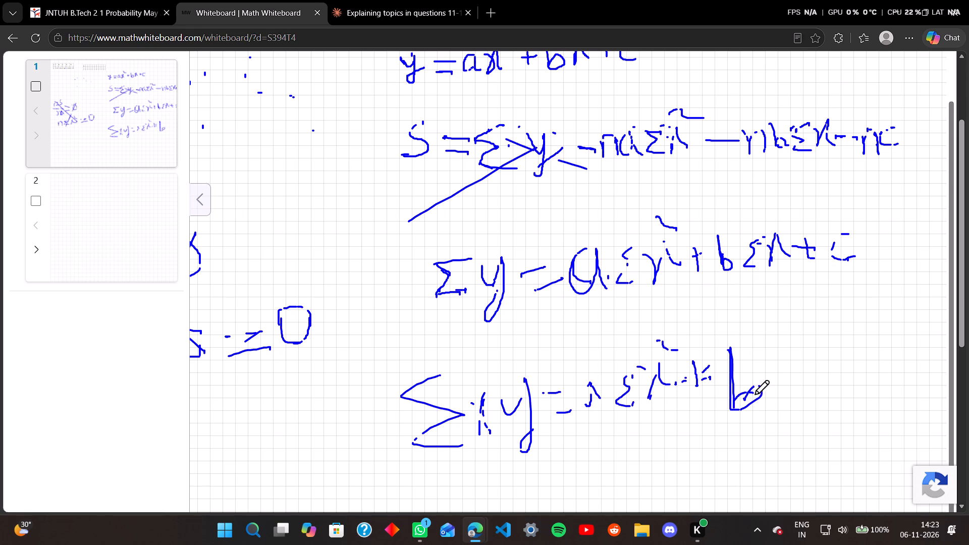
left_click_drag(755, 395, 741, 413)
Handwrite Σx after b to form the term bΣx in the Σxy equation.
left_click(779, 371)
left_click_drag(771, 374, 779, 399)
left_click_drag(783, 399, 788, 394)
left_click(786, 367)
left_click_drag(795, 368, 799, 374)
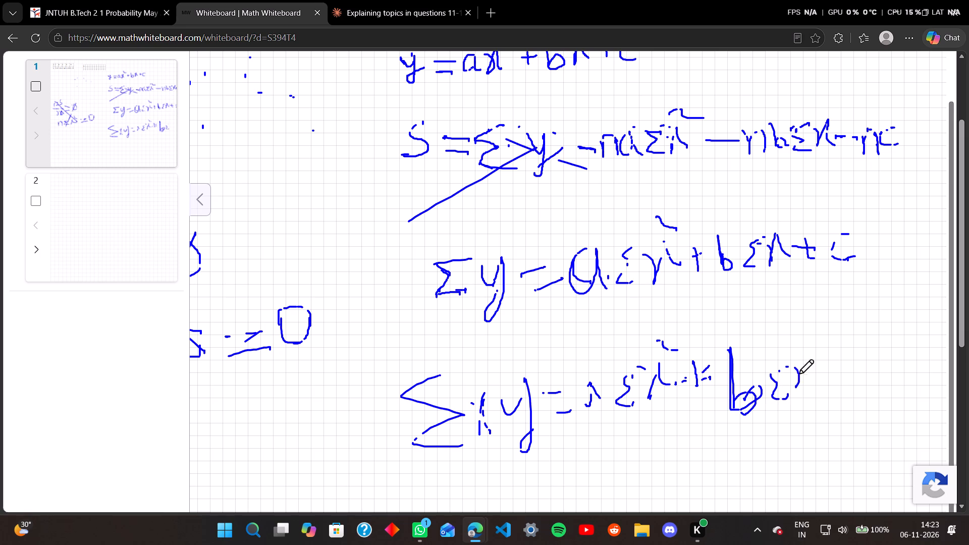
left_click_drag(799, 374, 805, 351)
left_click_drag(805, 351, 822, 375)
Handwrite a plus sign after the bΣx term of the Σxy equation.
left_click(830, 374)
left_click_drag(838, 374, 862, 368)
left_click(863, 368)
left_click(848, 360)
left_click_drag(848, 360, 850, 384)
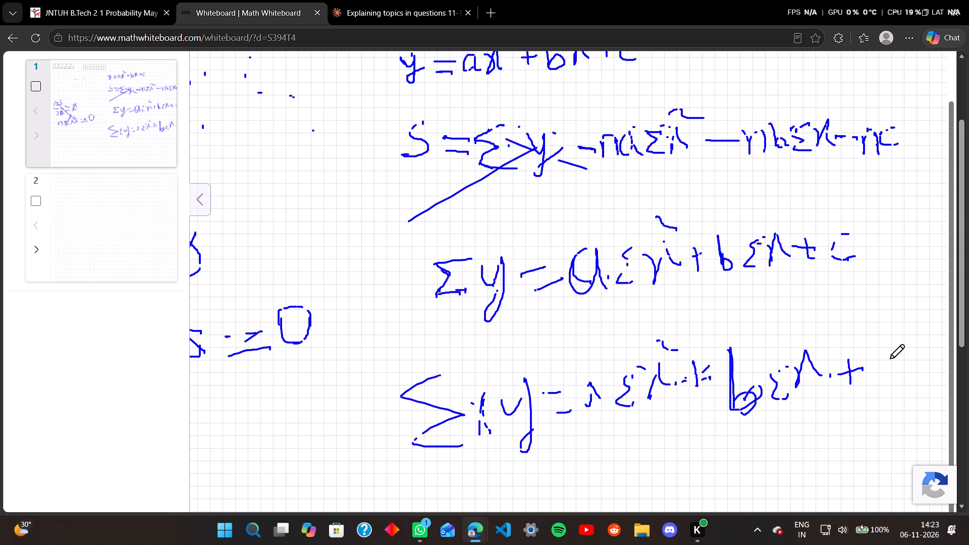
Handwrite c after the last plus sign of the Σxy equation.
left_click(905, 356)
right_click(905, 356)
triple_click(905, 356)
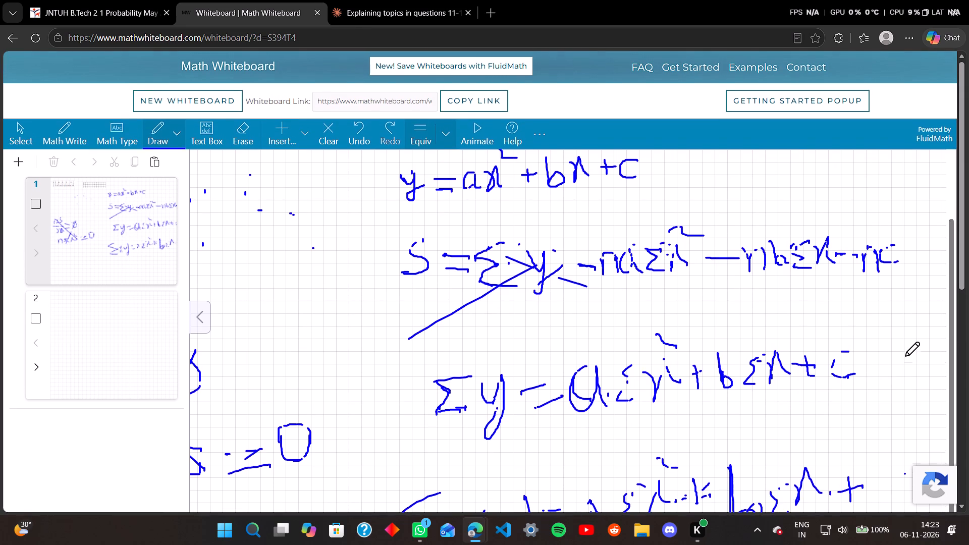
scroll(886, 376, "down", 2)
left_click_drag(889, 374, 879, 384)
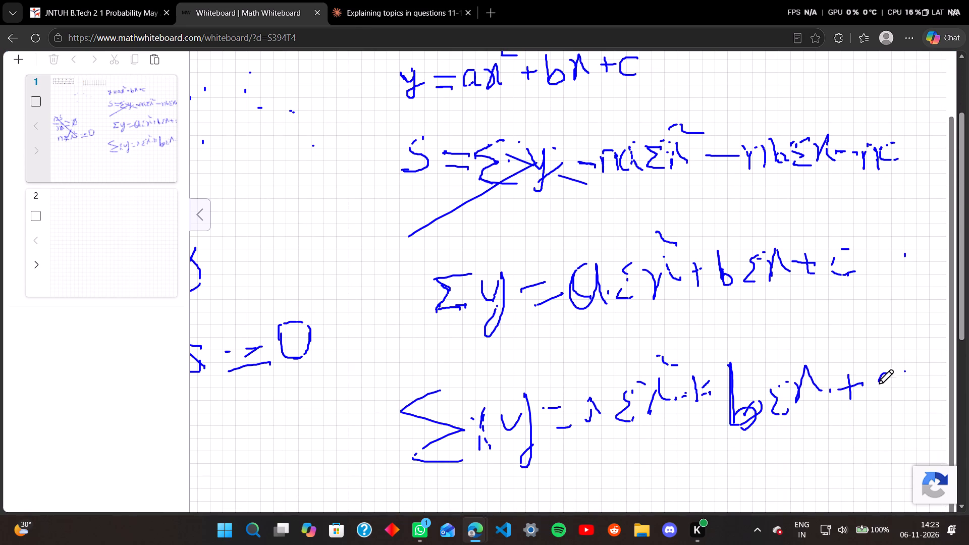
left_click_drag(879, 384, 879, 389)
left_click_drag(879, 393, 891, 394)
left_click(891, 394)
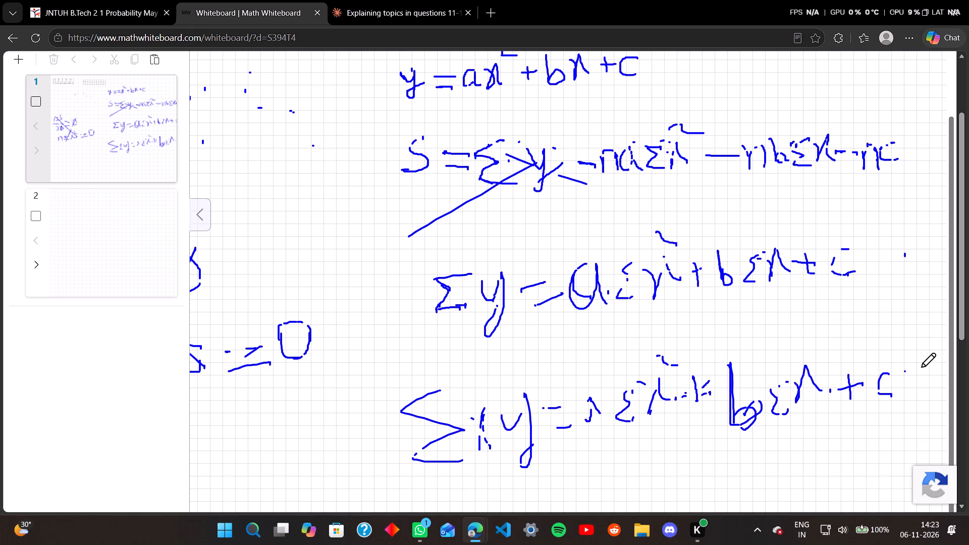
Handwrite Σx after c to form the term cΣx in the Σxy equation.
left_click_drag(914, 367, 914, 374)
left_click_drag(914, 374, 920, 392)
right_click(911, 389)
double_click(920, 392)
left_click(920, 366)
left_click_drag(934, 378, 930, 393)
left_click_drag(931, 381, 933, 363)
left_click(933, 362)
left_click_drag(935, 363, 943, 385)
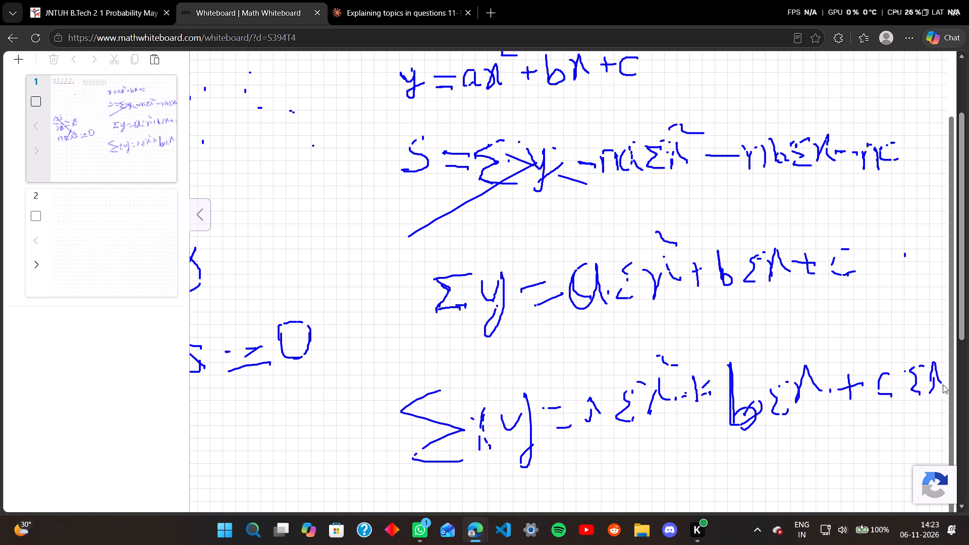
left_click_drag(943, 385, 946, 386)
left_click(946, 386)
Handwrite an exponent 2 above the x of the bΣx term in the Σxy equation.
left_click(803, 344)
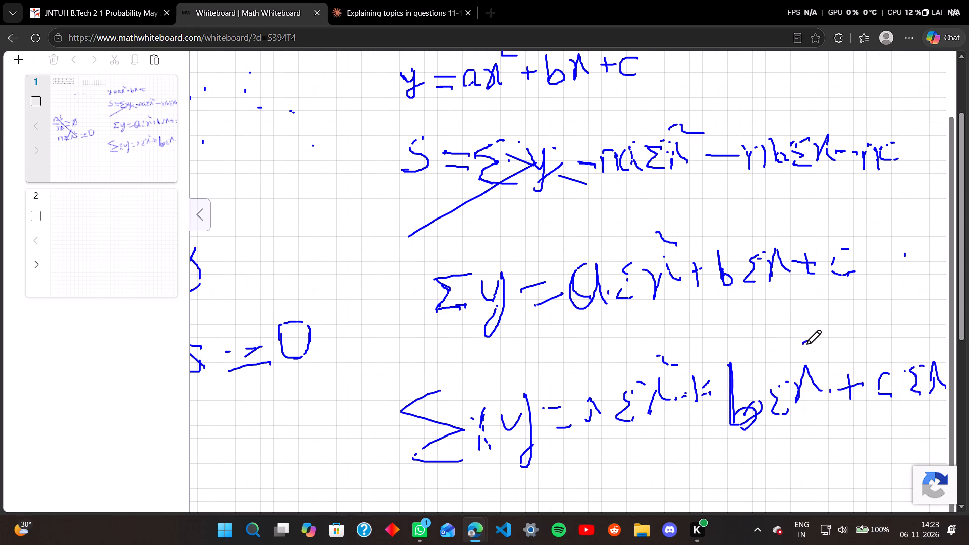
left_click(805, 342)
left_click_drag(812, 346, 825, 356)
Write a 3 over the exponent of the first Σx term in the Σxy equation.
left_click_drag(653, 355, 665, 357)
left_click_drag(668, 359, 665, 367)
left_click_drag(665, 367, 677, 368)
left_click_drag(677, 368, 675, 375)
left_click_drag(675, 375, 670, 378)
double_click(670, 378)
Handwrite a large Σ below the Σxy equation to start the third normal equation.
scroll(686, 376, "down", 6)
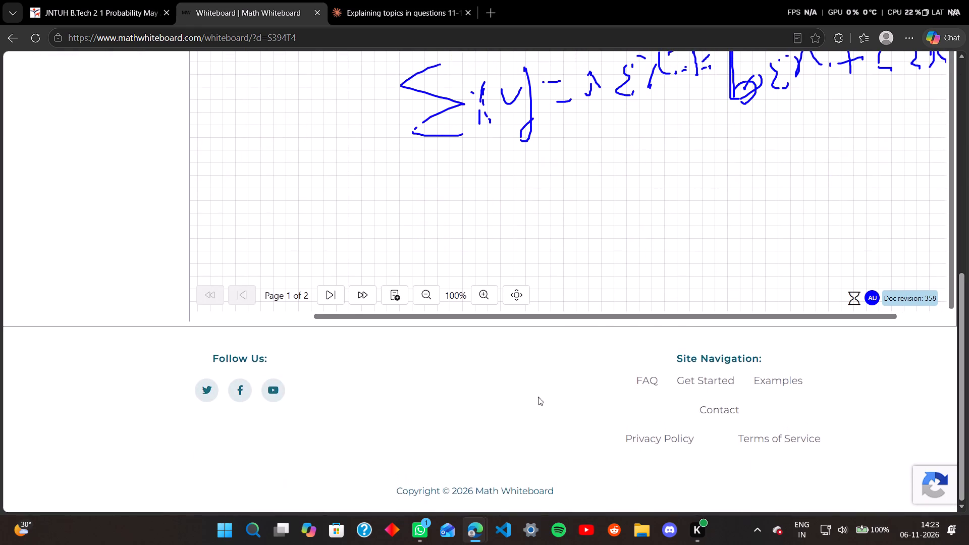
scroll(530, 380, "up", 3)
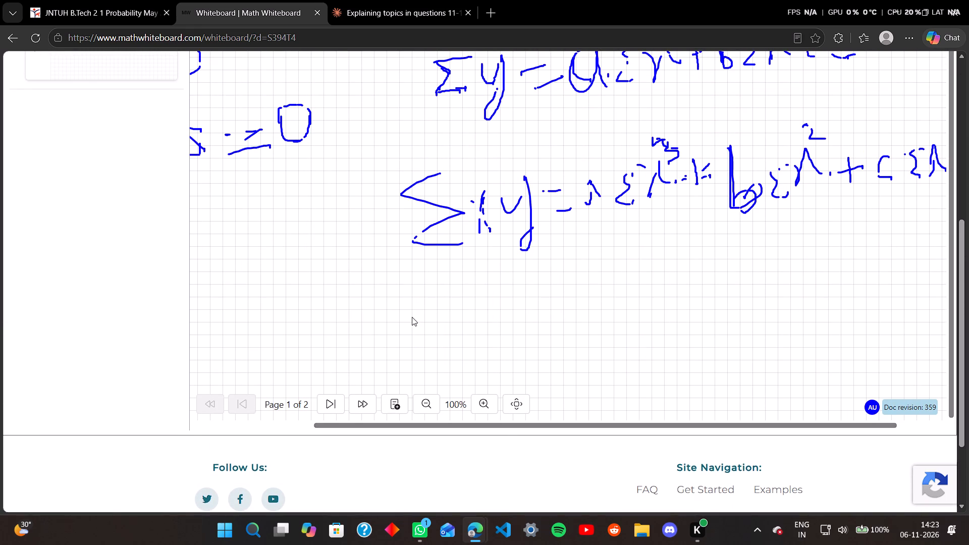
left_click(447, 302)
left_click(451, 336)
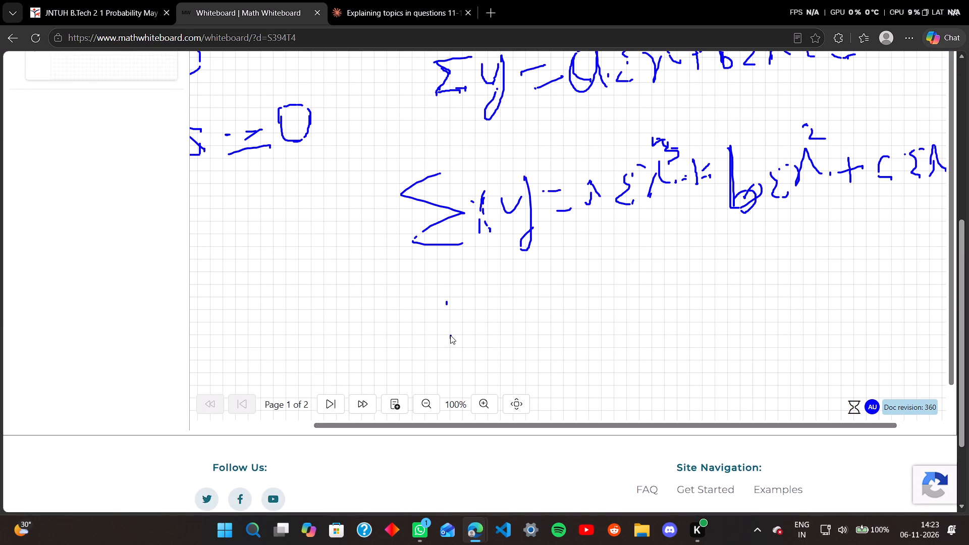
double_click(447, 301)
left_click(438, 303)
left_click_drag(440, 303, 405, 301)
left_click(405, 301)
left_click_drag(405, 303, 419, 309)
triple_click(423, 320)
double_click(418, 308)
double_click(425, 314)
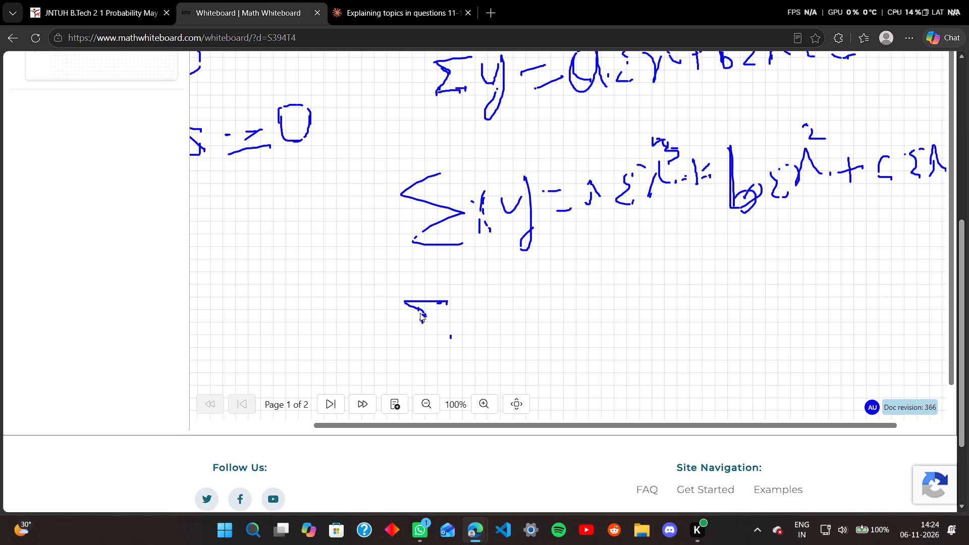
left_click(420, 313)
left_click(426, 318)
left_click_drag(423, 319, 418, 323)
left_click(418, 323)
left_click_drag(406, 332, 446, 337)
double_click(446, 337)
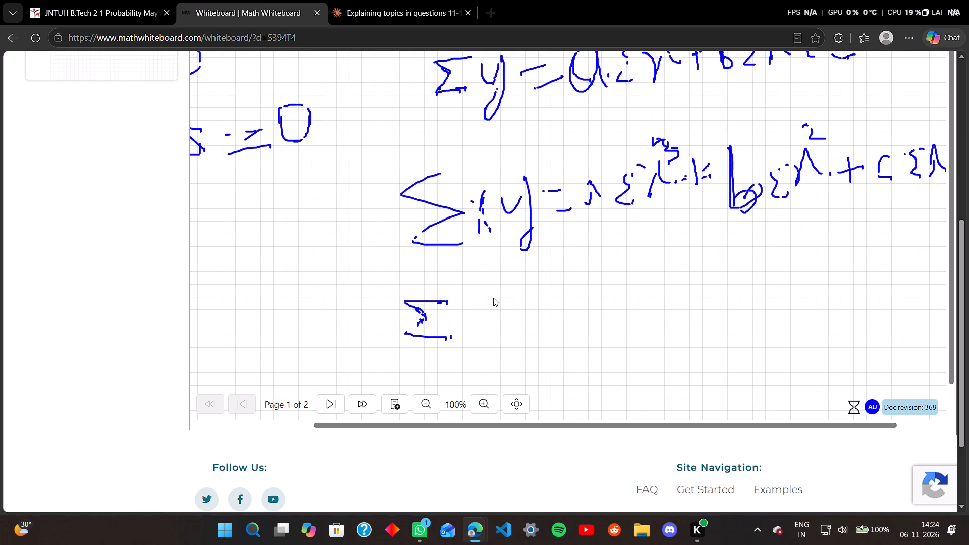
Handwrite x²y after the Σ to form Σx²y as the third equation's left-hand side.
left_click(469, 303)
left_click(480, 310)
left_click(480, 318)
left_click_drag(480, 313, 482, 303)
double_click(482, 301)
left_click_drag(483, 298, 500, 320)
left_click(500, 320)
double_click(509, 295)
left_click_drag(515, 308, 527, 291)
left_click(527, 291)
left_click_drag(527, 295, 521, 334)
left_click_drag(521, 334, 527, 322)
left_click(527, 322)
left_click(472, 278)
left_click_drag(478, 272, 482, 282)
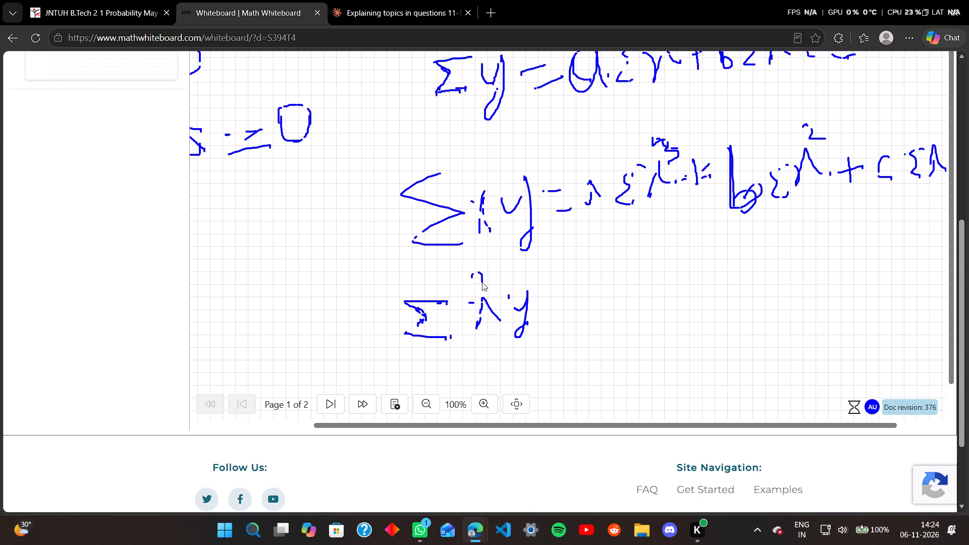
left_click_drag(482, 282, 498, 286)
left_click(498, 286)
Handwrite an equals sign followed by a after Σx²y.
left_click(540, 300)
left_click_drag(548, 300, 555, 300)
left_click(555, 300)
left_click_drag(539, 316, 544, 315)
left_click(558, 310)
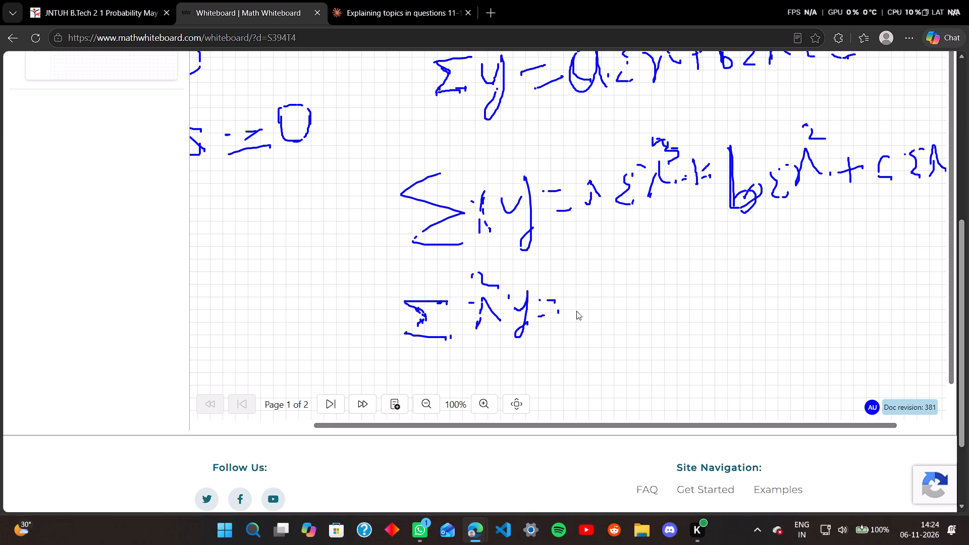
left_click(583, 288)
left_click(577, 299)
left_click_drag(572, 310, 589, 288)
left_click_drag(589, 288, 598, 328)
Handwrite Σx⁴ after a to form the term aΣx⁴ in the Σx²y equation.
left_click(631, 287)
left_click_drag(620, 290, 624, 324)
double_click(624, 324)
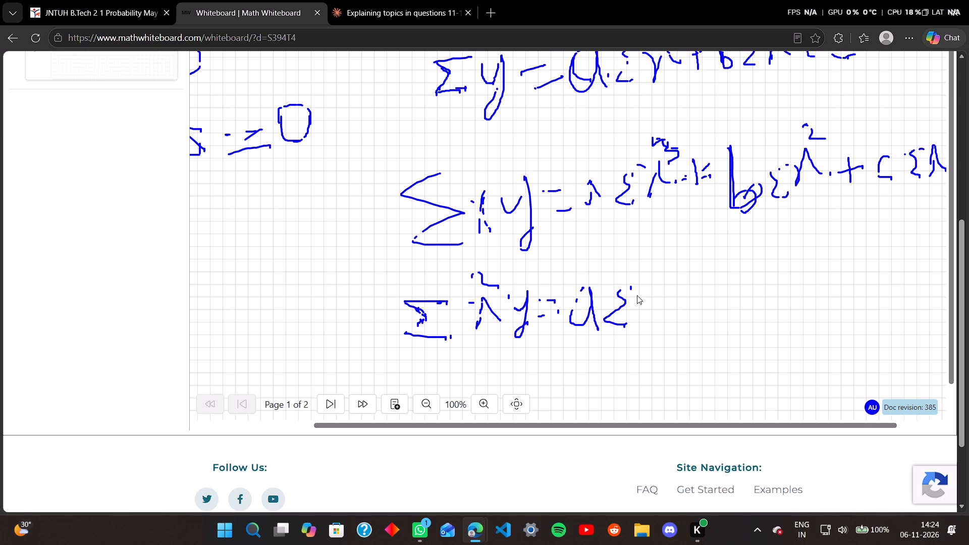
left_click(637, 295)
left_click_drag(642, 297, 649, 294)
double_click(650, 292)
left_click_drag(650, 291, 669, 313)
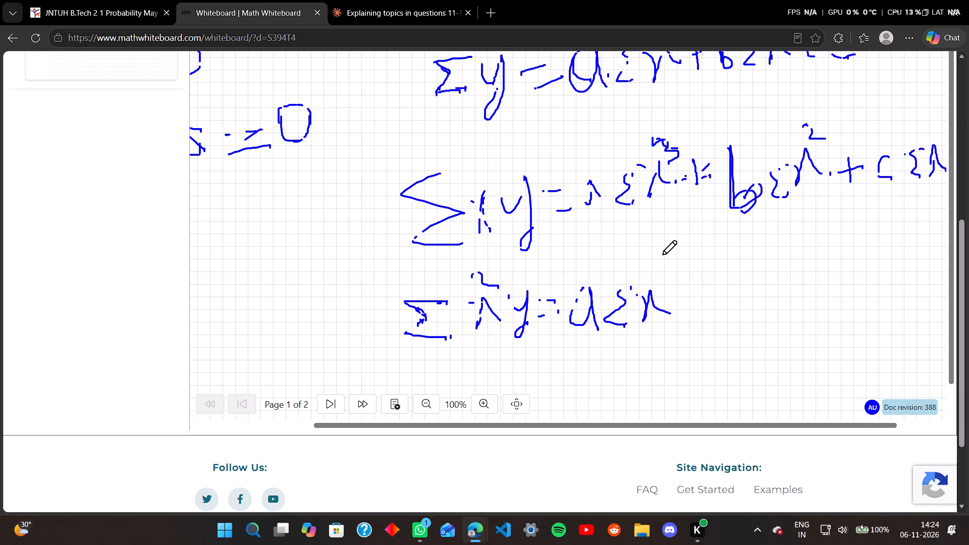
left_click(670, 273)
left_click_drag(671, 276, 665, 257)
left_click_drag(659, 272, 660, 262)
double_click(660, 258)
left_click_drag(660, 256, 671, 264)
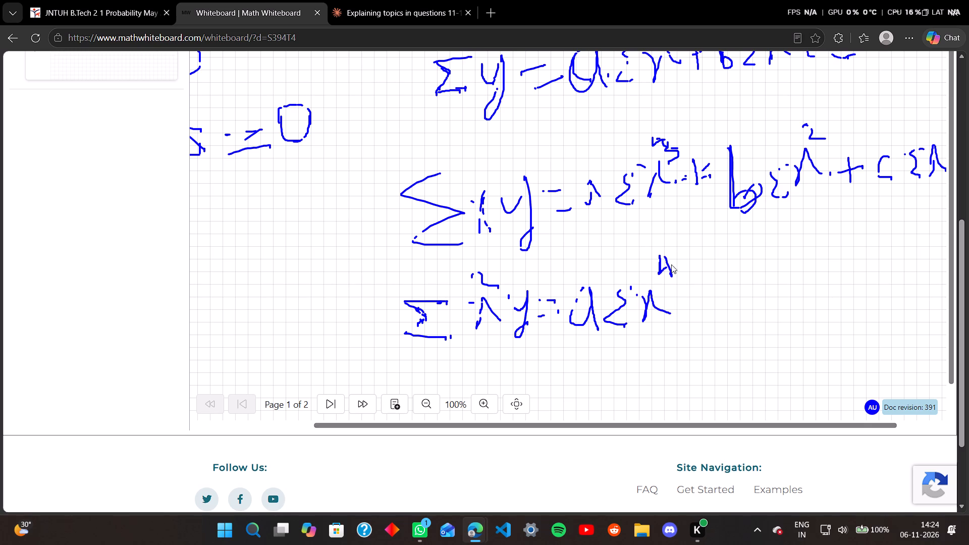
left_click_drag(671, 264, 677, 263)
left_click(677, 263)
Handwrite a plus sign and b after the aΣx⁴ term of the Σx²y equation.
left_click_drag(677, 302, 713, 301)
left_click(713, 301)
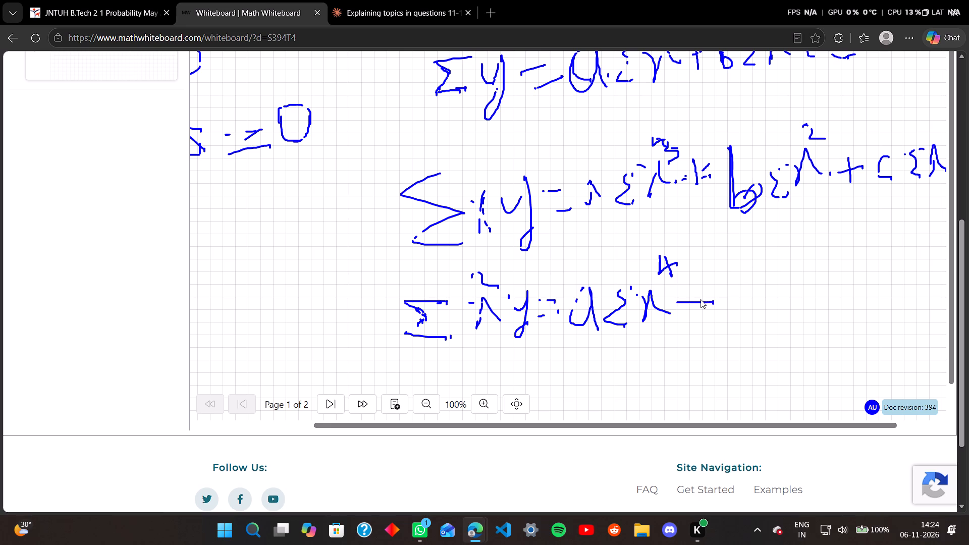
left_click(695, 291)
triple_click(697, 313)
left_click_drag(697, 313, 697, 292)
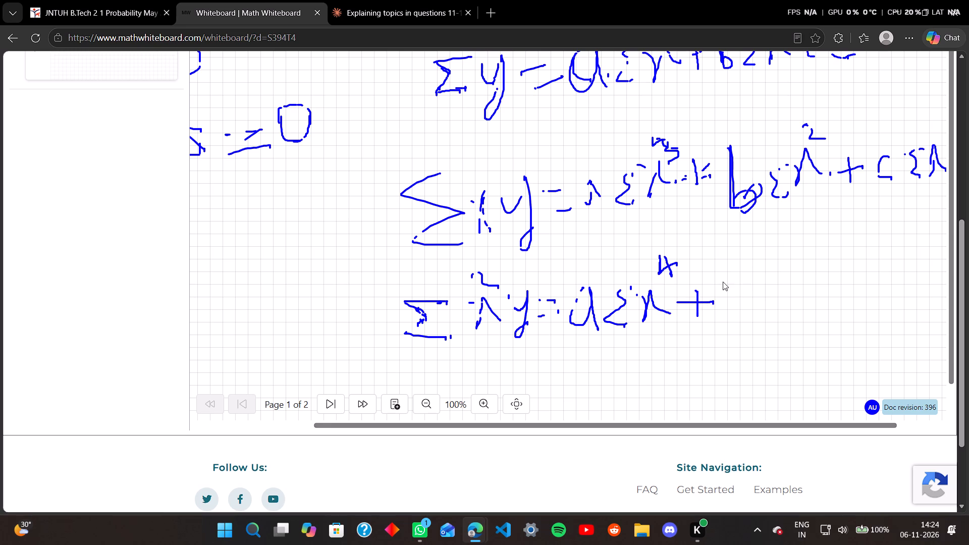
left_click(723, 281)
double_click(723, 312)
left_click_drag(723, 300, 723, 292)
left_click(723, 286)
left_click_drag(725, 289, 726, 312)
left_click(725, 297)
left_click_drag(729, 296, 728, 310)
double_click(728, 310)
Handwrite Σx after b in the Σx²y equation.
left_click(760, 285)
left_click_drag(750, 292, 766, 315)
left_click(766, 315)
left_click_drag(766, 286, 771, 286)
left_click_drag(774, 287, 780, 292)
left_click_drag(778, 310, 781, 296)
left_click(787, 277)
left_click_drag(787, 283, 792, 304)
left_click(792, 304)
Handwrite an exponent 3 above the x of the bΣx term in the Σx²y equation.
left_click_drag(789, 243, 796, 242)
left_click(798, 244)
left_click(793, 255)
left_click_drag(795, 256, 798, 265)
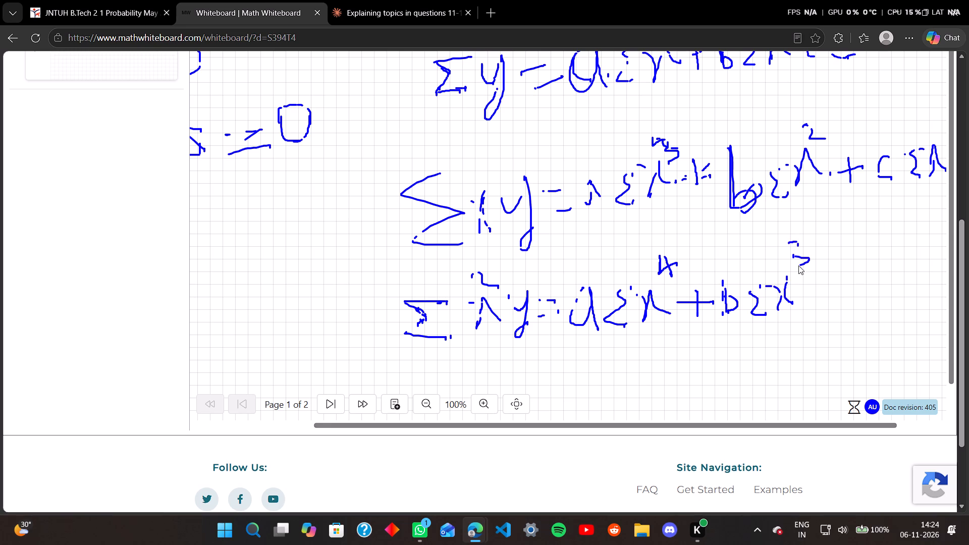
left_click_drag(798, 265, 793, 266)
double_click(793, 266)
left_click(796, 246)
double_click(797, 253)
double_click(797, 257)
Handwrite a plus sign and c after the bΣx³ term of the Σx²y equation.
left_click(821, 291)
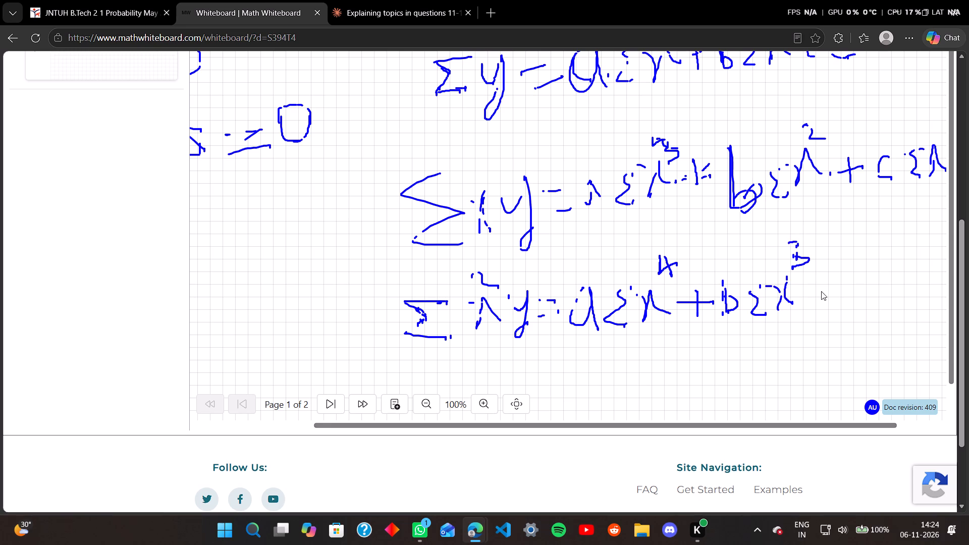
left_click_drag(822, 291, 806, 290)
left_click(811, 278)
left_click_drag(816, 281, 818, 302)
left_click(818, 302)
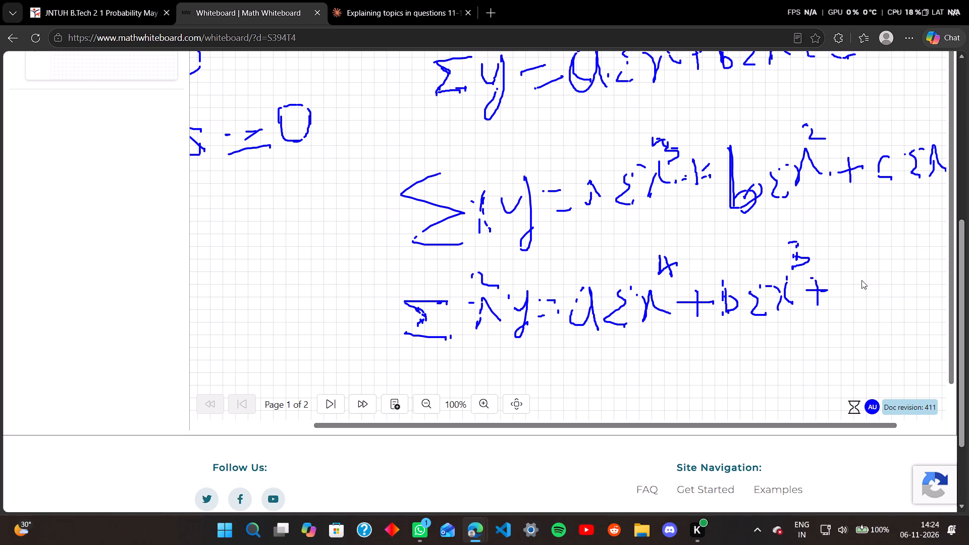
double_click(862, 280)
left_click_drag(850, 282, 859, 297)
right_click(845, 296)
left_click(859, 297)
Handwrite Σx² after c to complete the Σx²y equation with the term cΣx².
left_click_drag(884, 272, 879, 274)
left_click_drag(871, 281, 888, 291)
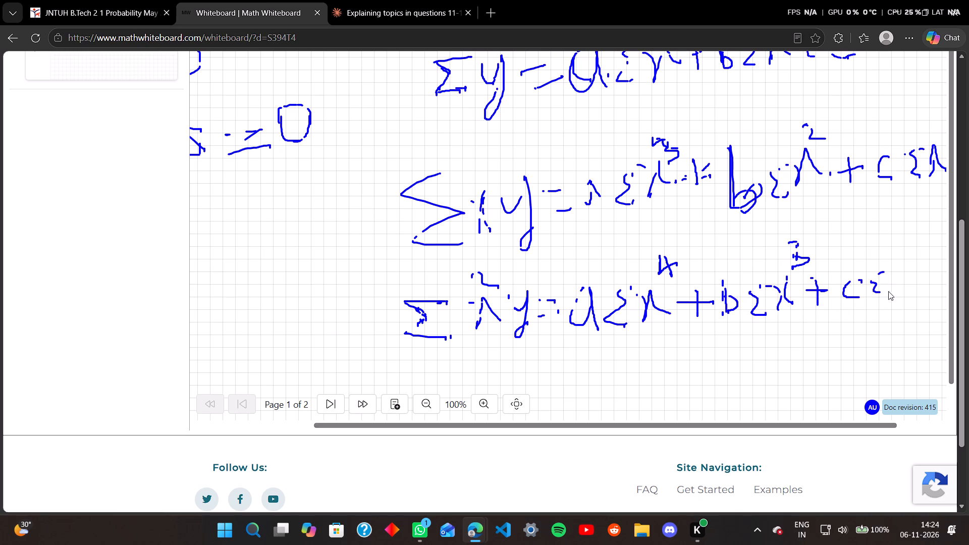
left_click_drag(888, 291, 890, 290)
left_click(891, 290)
left_click(890, 267)
left_click(897, 267)
left_click(899, 277)
left_click_drag(903, 266, 905, 259)
left_click_drag(905, 259, 926, 285)
left_click_drag(926, 285, 923, 277)
left_click_drag(900, 230, 905, 229)
left_click_drag(907, 229, 908, 238)
left_click_drag(911, 242, 925, 242)
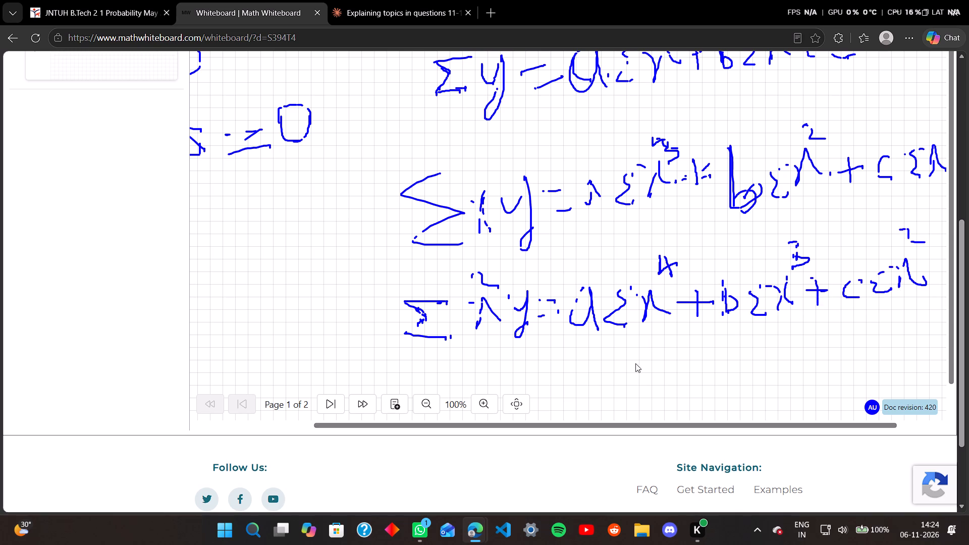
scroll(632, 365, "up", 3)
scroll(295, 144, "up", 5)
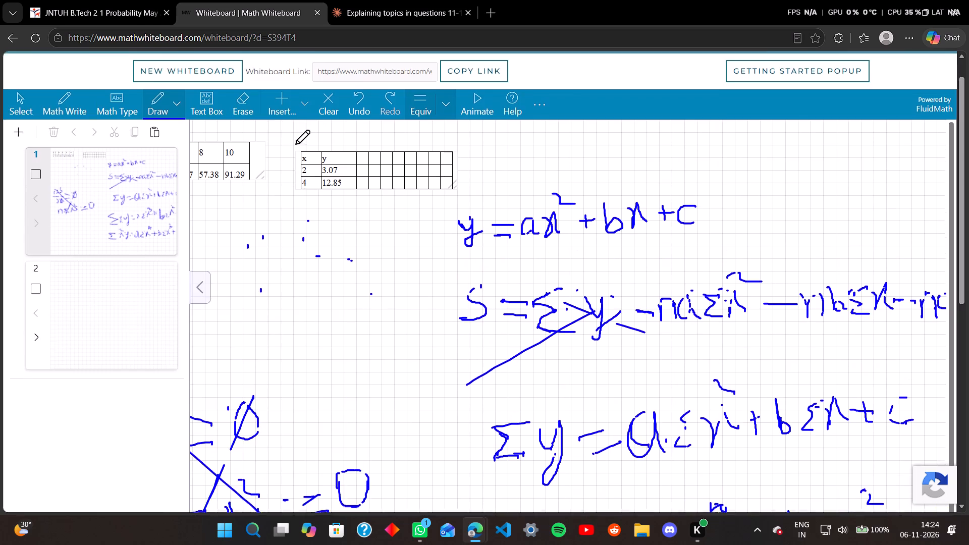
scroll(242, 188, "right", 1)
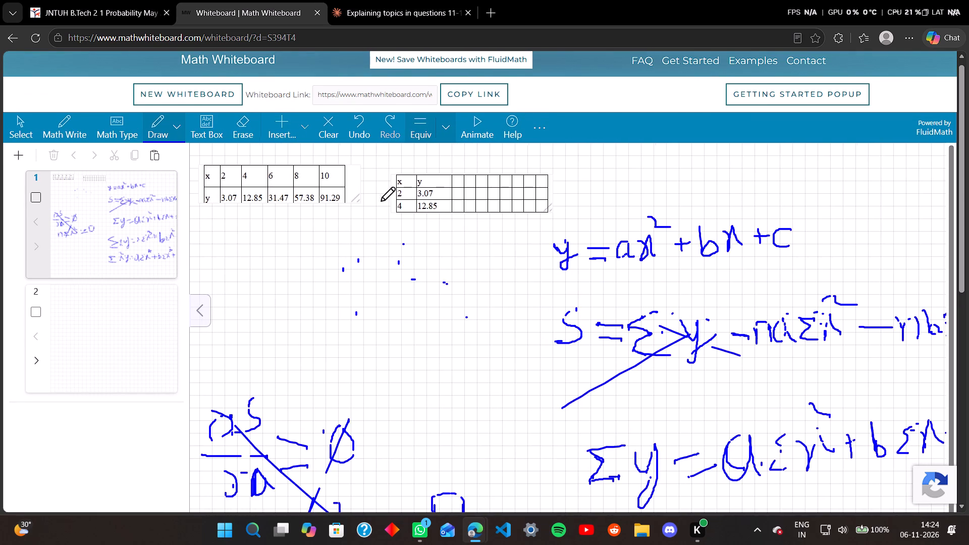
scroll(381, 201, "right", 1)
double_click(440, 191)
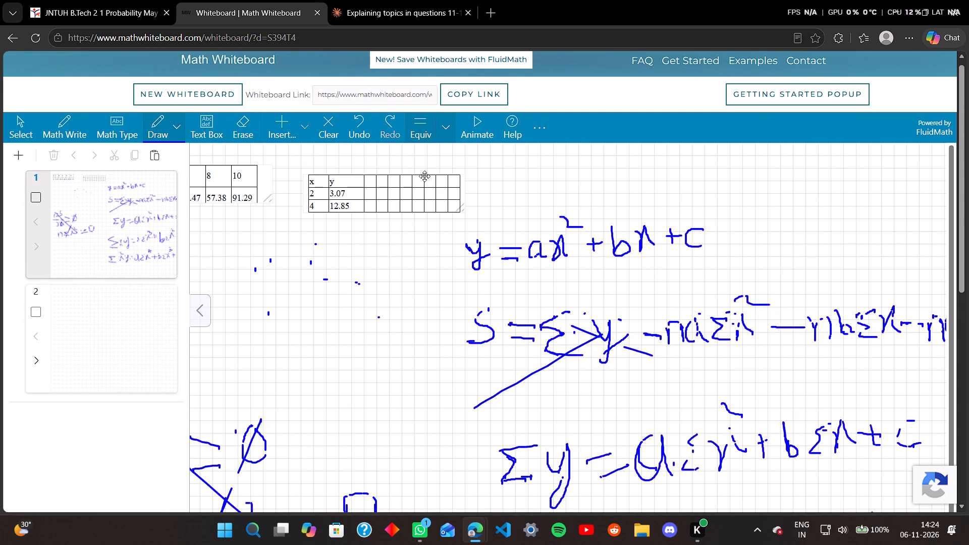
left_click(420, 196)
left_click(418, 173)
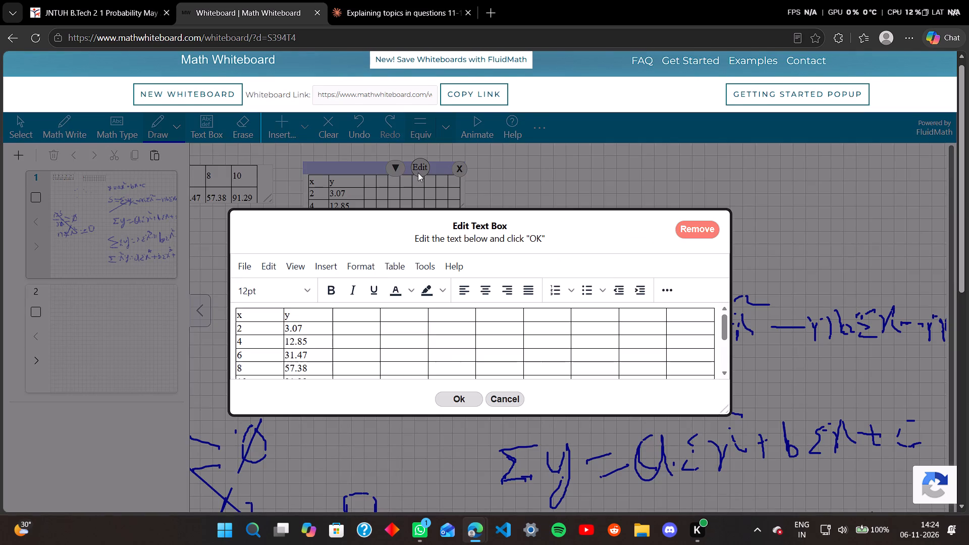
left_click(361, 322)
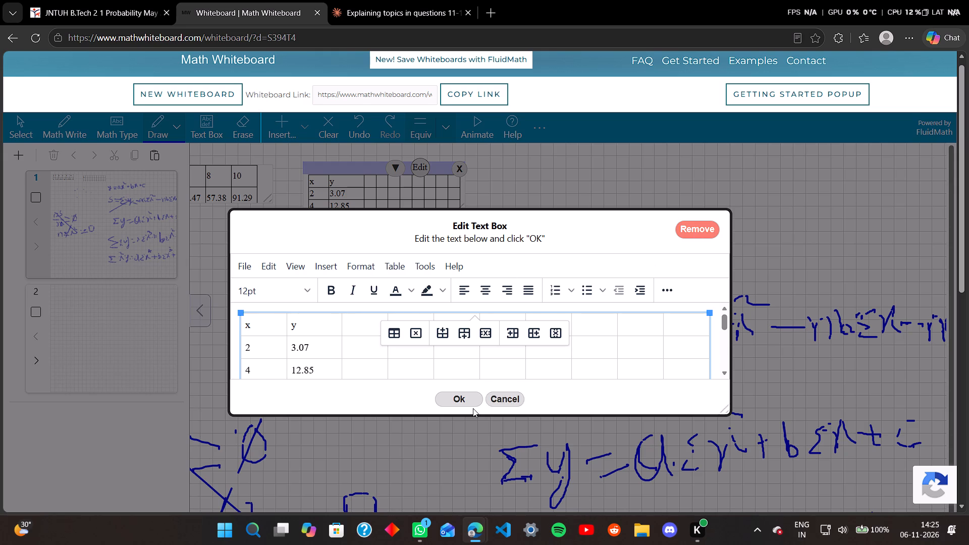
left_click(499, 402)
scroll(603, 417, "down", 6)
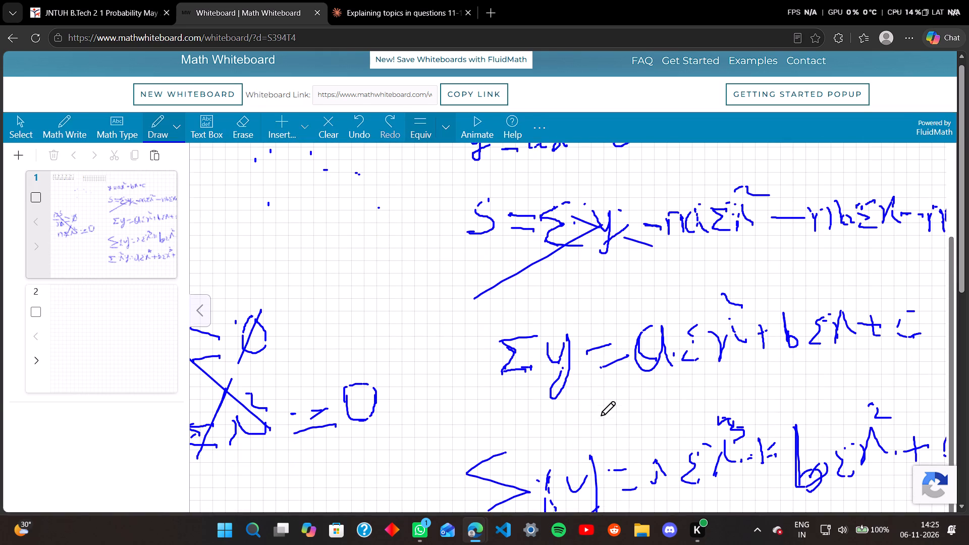
Open the x–y data table for editing and label its third column xy.
scroll(561, 409, "up", 4)
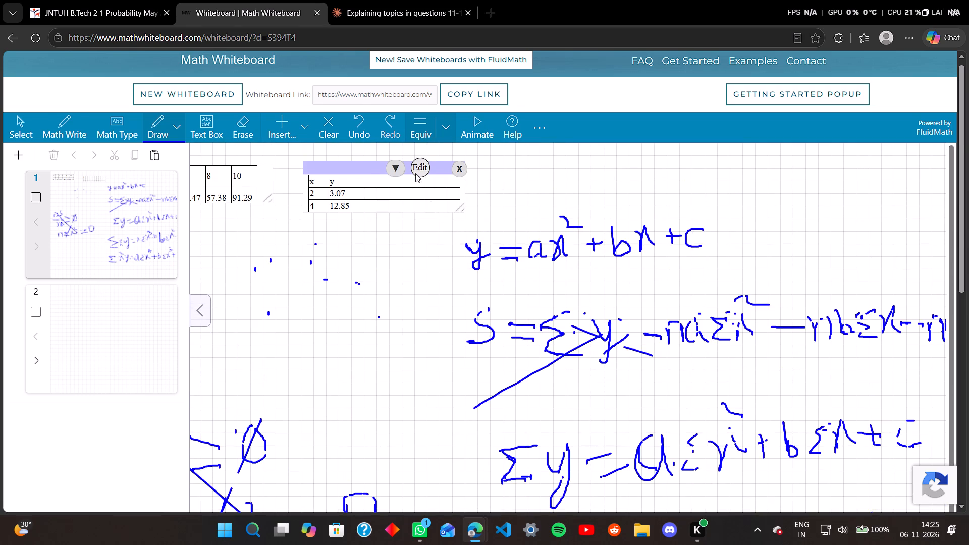
left_click(415, 173)
left_click(355, 320)
type("xy")
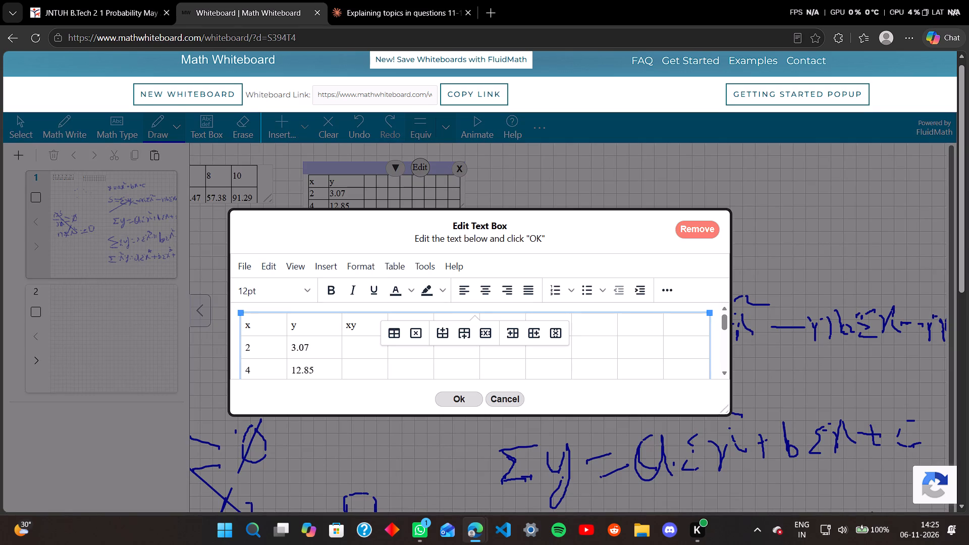
Open the Scientific Calculator and reduce it to a small window over the whiteboard.
double_click(360, 348)
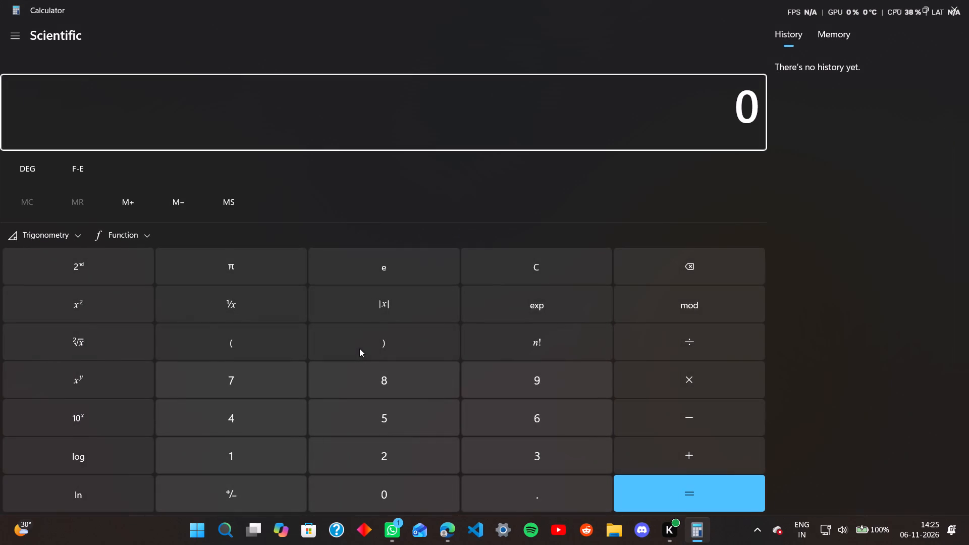
left_click(927, 0)
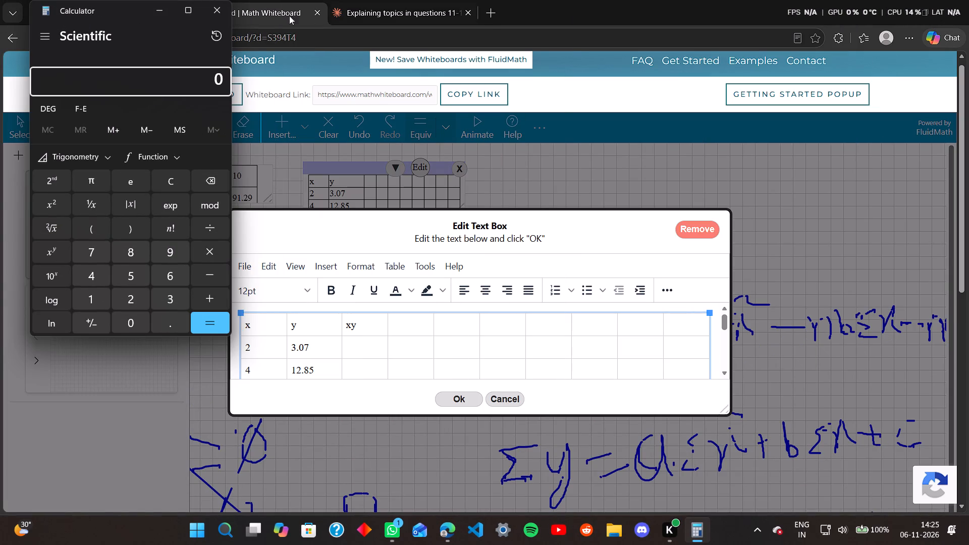
Move the Calculator window aside so that it does not cover the table editor's xy column.
left_click_drag(338, 60, 488, 91)
left_click_drag(661, 145, 687, 160)
left_click_drag(698, 165, 718, 172)
left_click(742, 179)
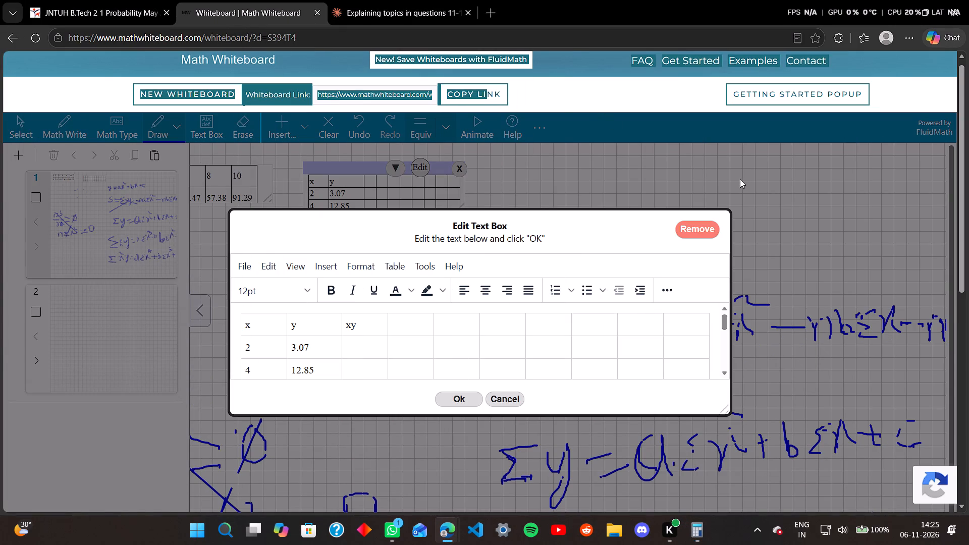
left_click(693, 537)
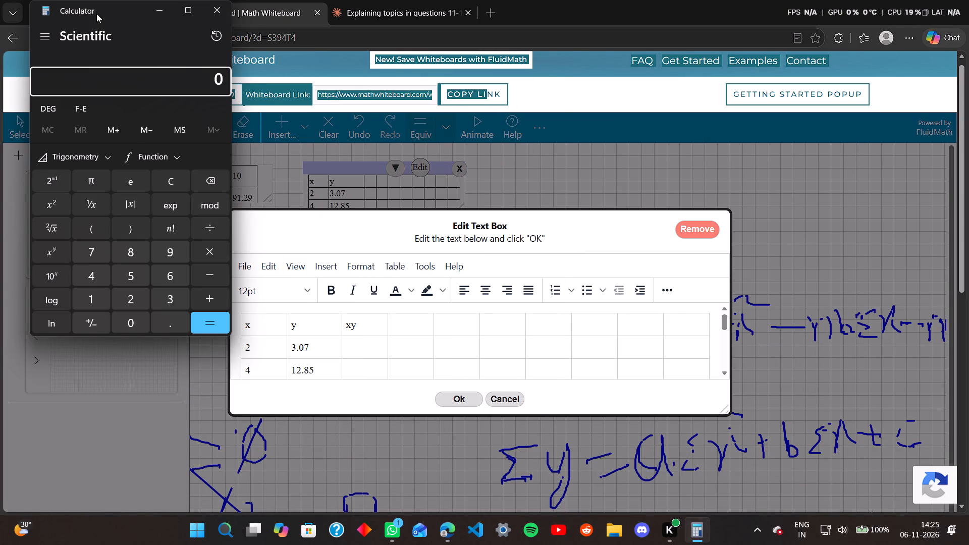
left_click_drag(152, 31, 446, 106)
left_click_drag(544, 129, 582, 141)
left_click(593, 149)
double_click(596, 150)
left_click(697, 533)
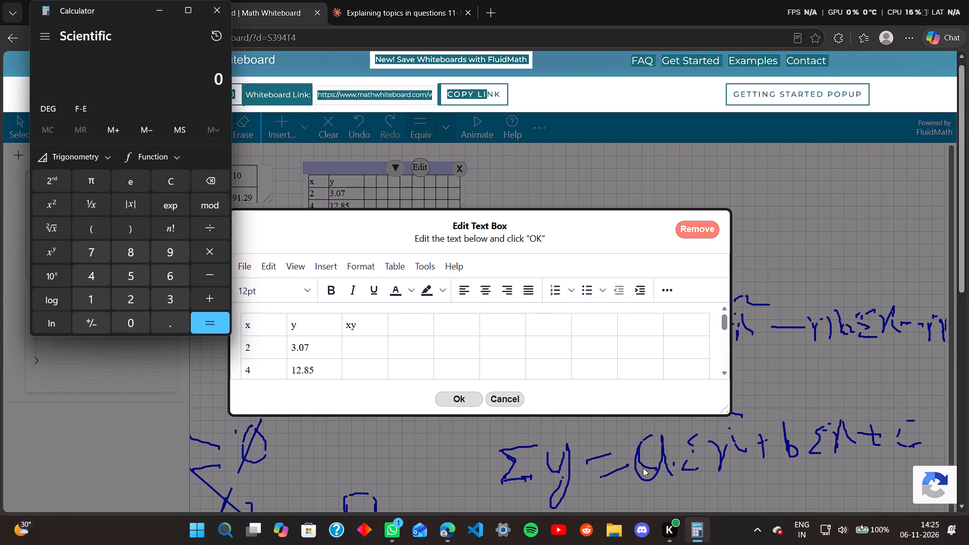
left_click_drag(115, 6, 121, 10)
left_click_drag(135, 18, 180, 47)
left_click_drag(191, 57, 200, 62)
left_click_drag(240, 84, 395, 126)
left_click_drag(602, 168, 642, 176)
left_click_drag(662, 182, 727, 199)
triple_click(727, 199)
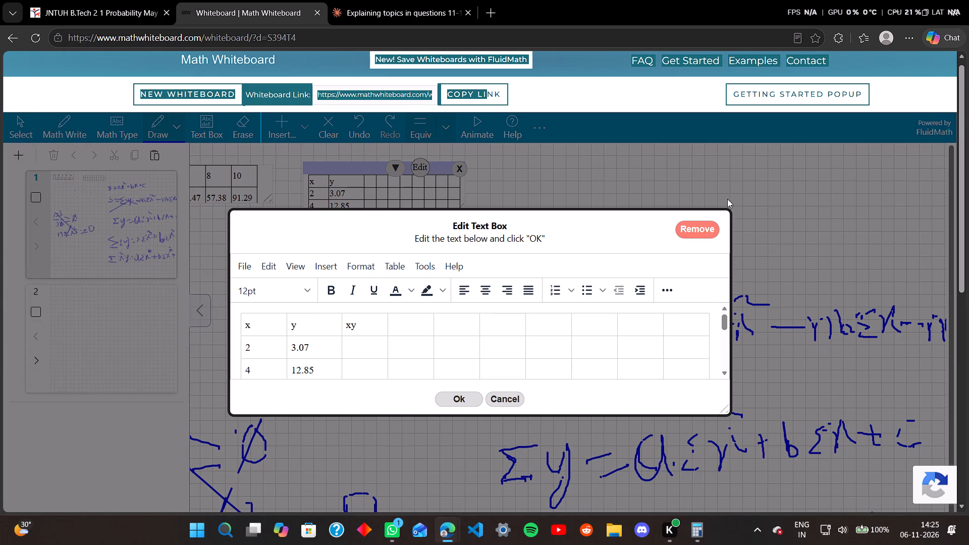
left_click(676, 486)
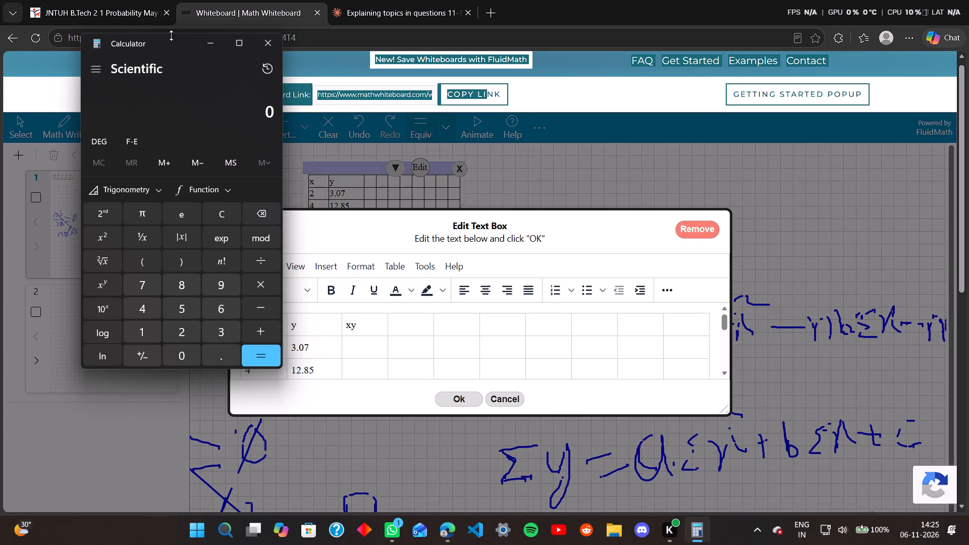
left_click_drag(171, 45, 154, 44)
left_click_drag(147, 45, 142, 46)
left_click_drag(124, 51, 74, 60)
Arrange the small Calculator window in front of the maximised whiteboard window.
triple_click(74, 60)
triple_click(74, 60)
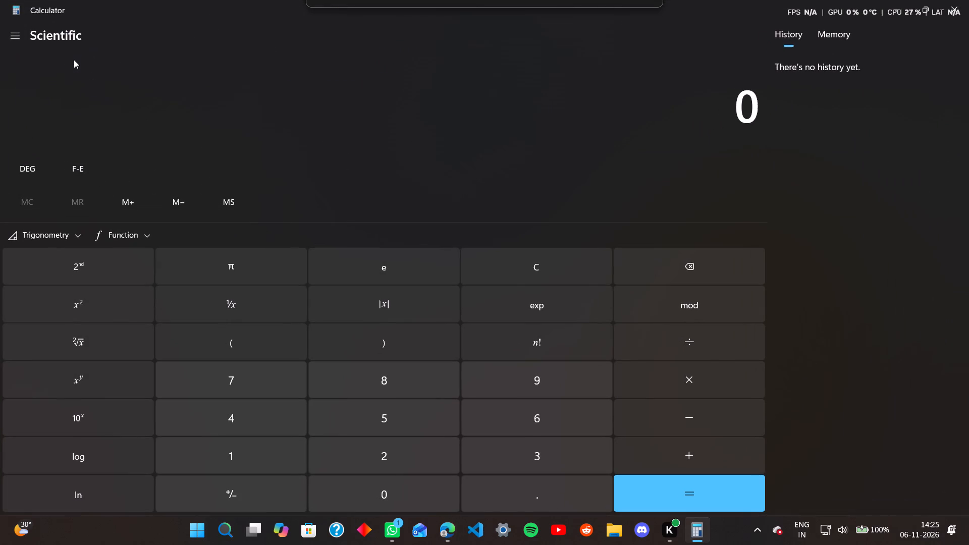
double_click(924, 12)
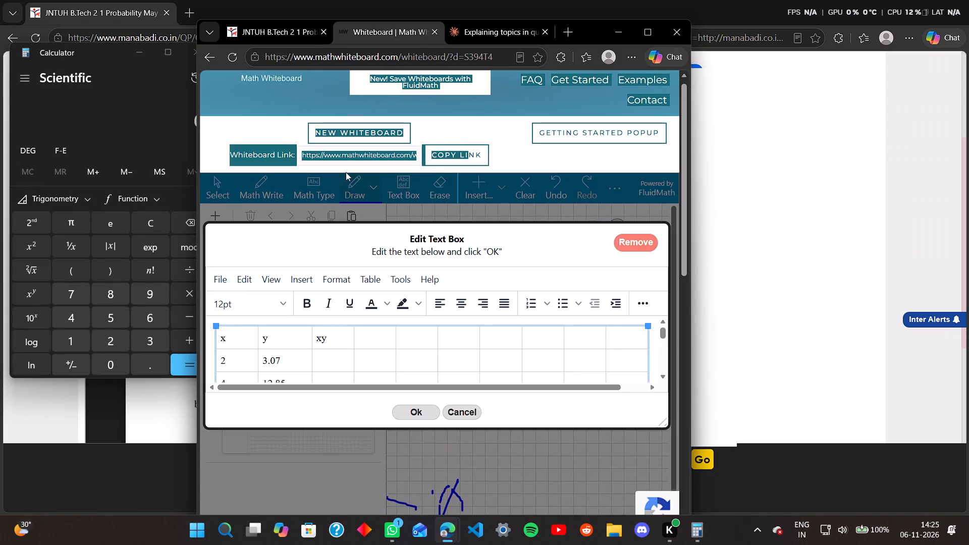
left_click(648, 32)
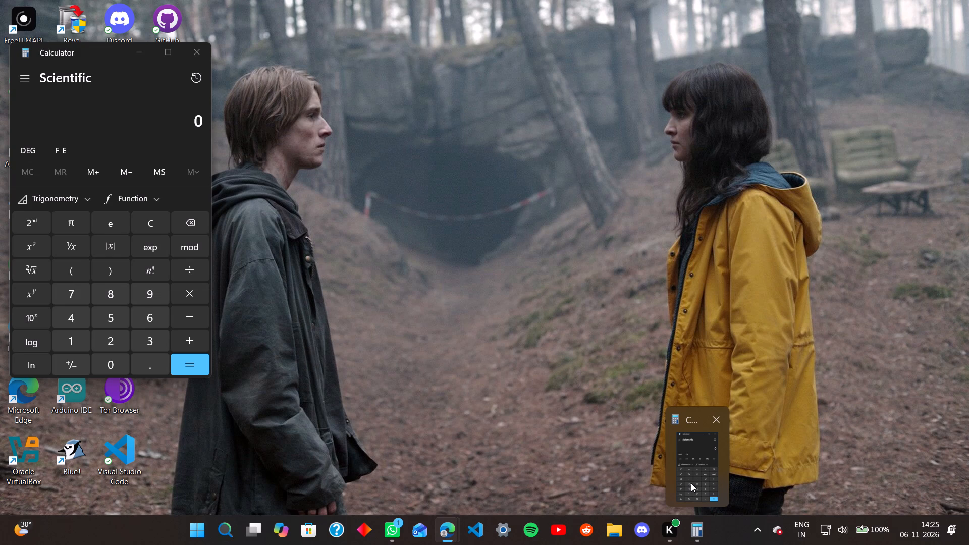
left_click(679, 479)
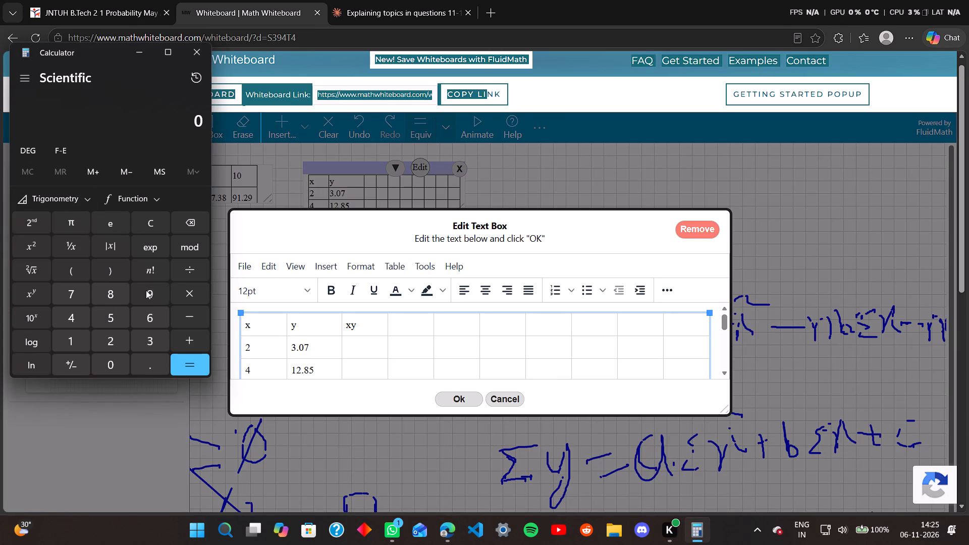
Calculate 2 × 3.07 in the Calculator.
double_click(113, 338)
left_click(186, 224)
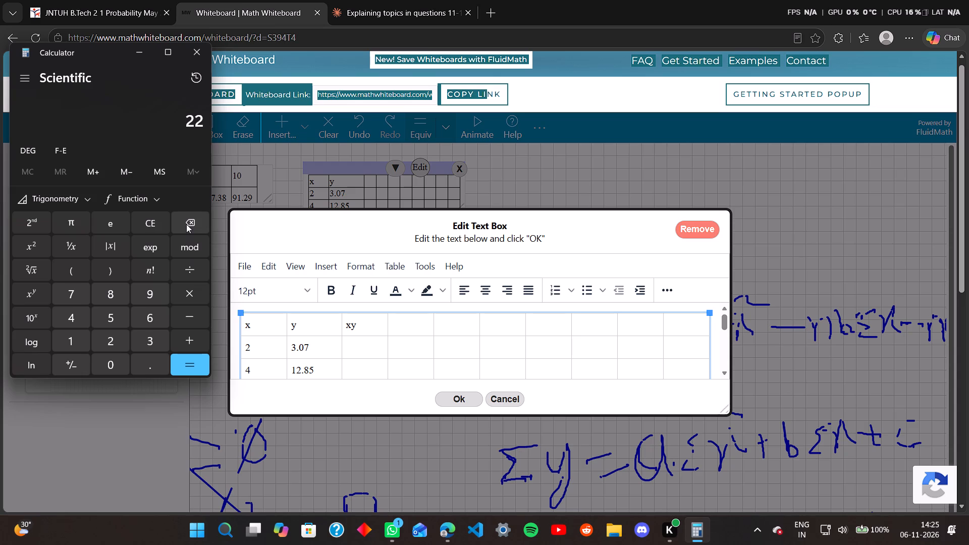
double_click(187, 293)
left_click(149, 337)
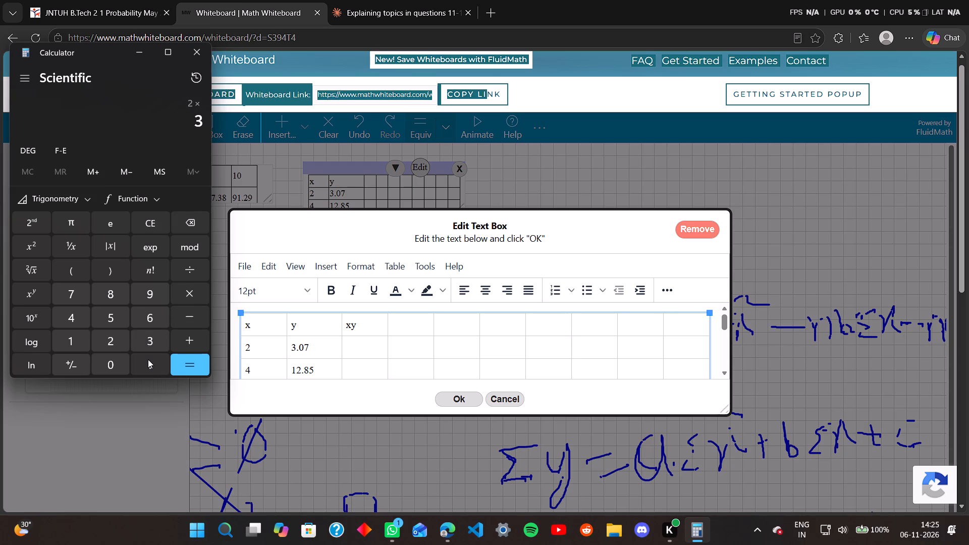
double_click(147, 359)
left_click(121, 364)
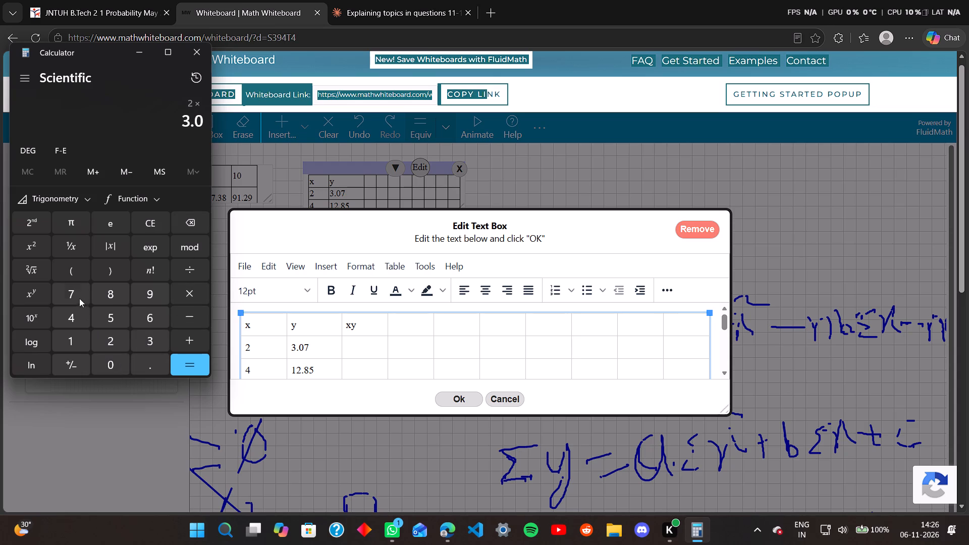
double_click(79, 297)
double_click(197, 217)
left_click(78, 290)
left_click(187, 362)
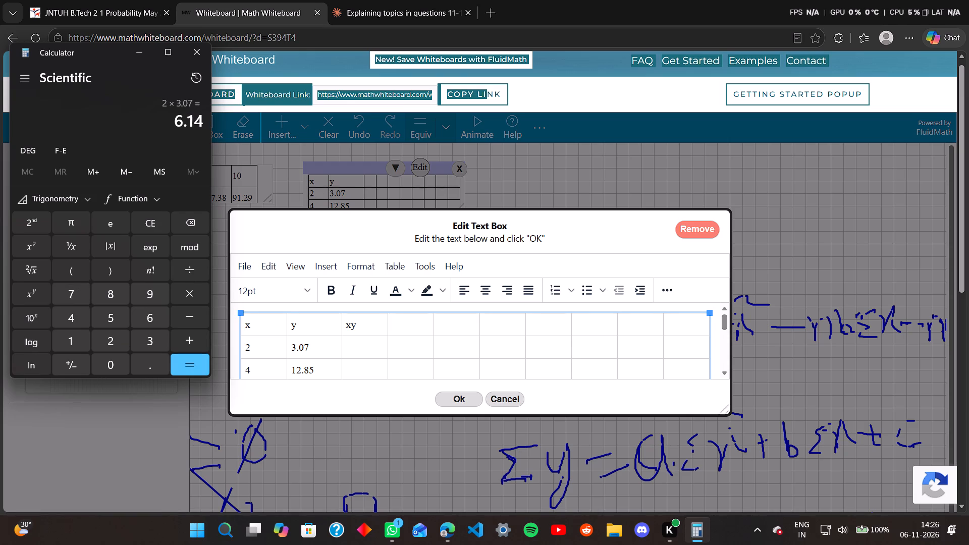
Enter 6.14 in the xy cell of the x = 2 row and close the Calculator.
left_click(350, 348)
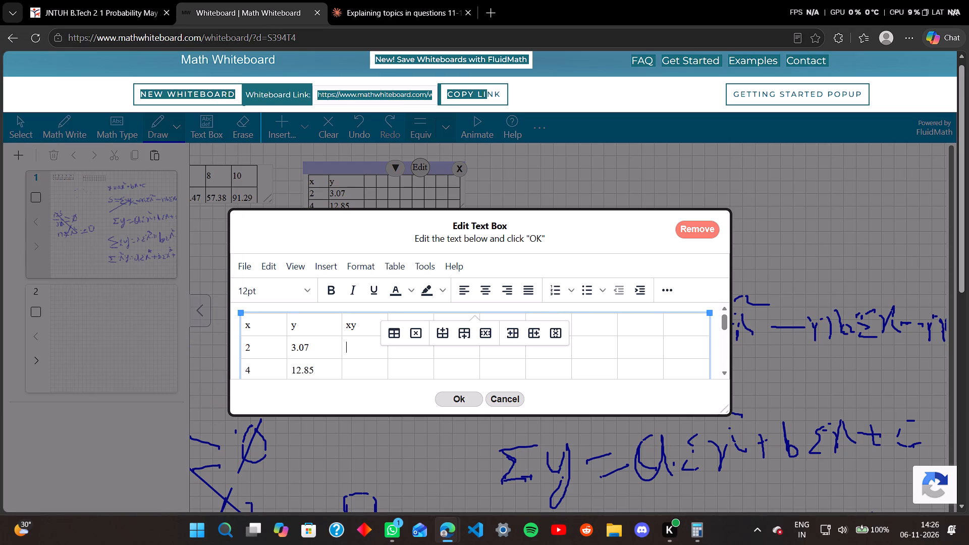
type("6.14")
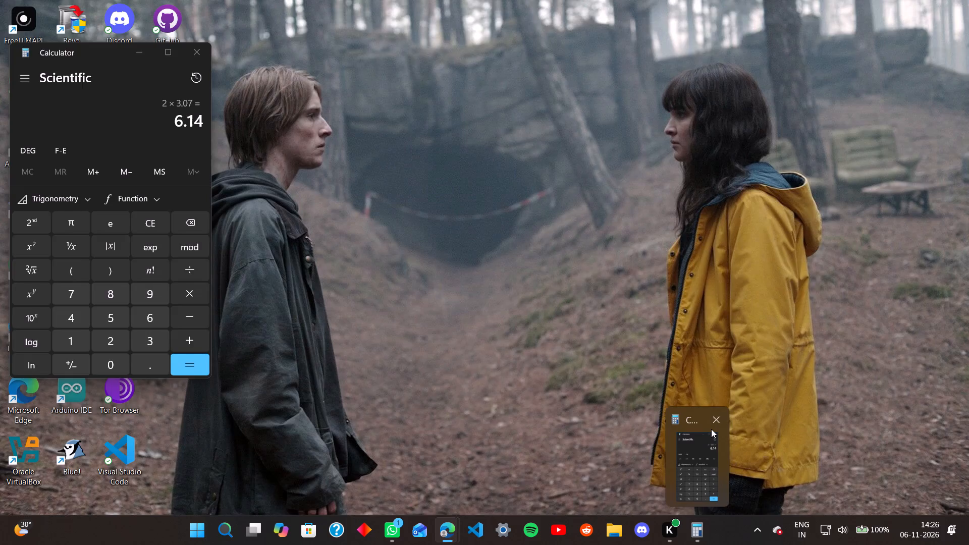
left_click(711, 427)
Enter 51.4 in the xy cell of the x = 4 row.
double_click(356, 368)
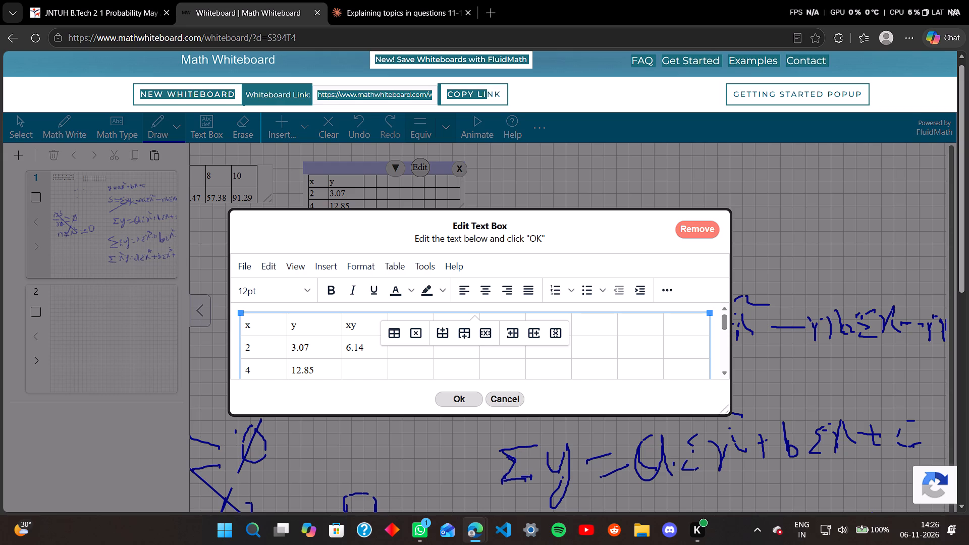
key("Down")
key("Up")
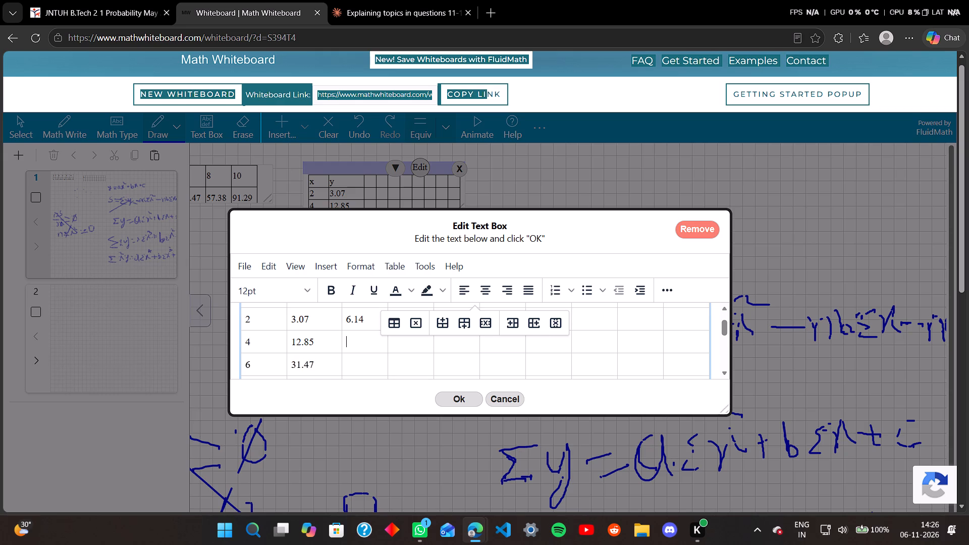
type("51")
key("period")
key("4")
Enter 188.82 in the xy cell of the x = 6 row.
key("Down")
key("1")
type("88")
type(".82")
Enter 459.04 in the xy cell of the x = 8 row.
key("Down")
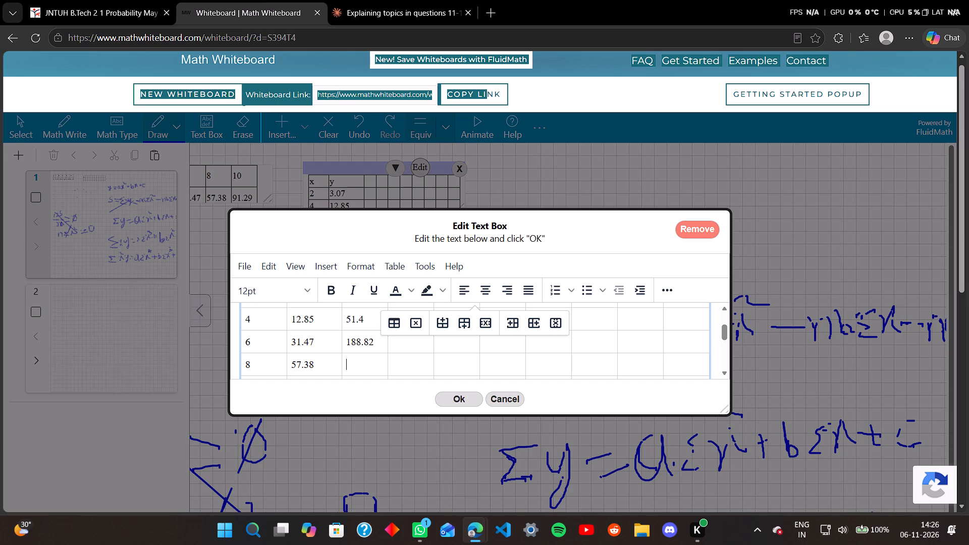
type("45")
key("9")
type(".0")
key("4")
Enter 912.9 in the xy cell of the x = 10 row.
key("Down")
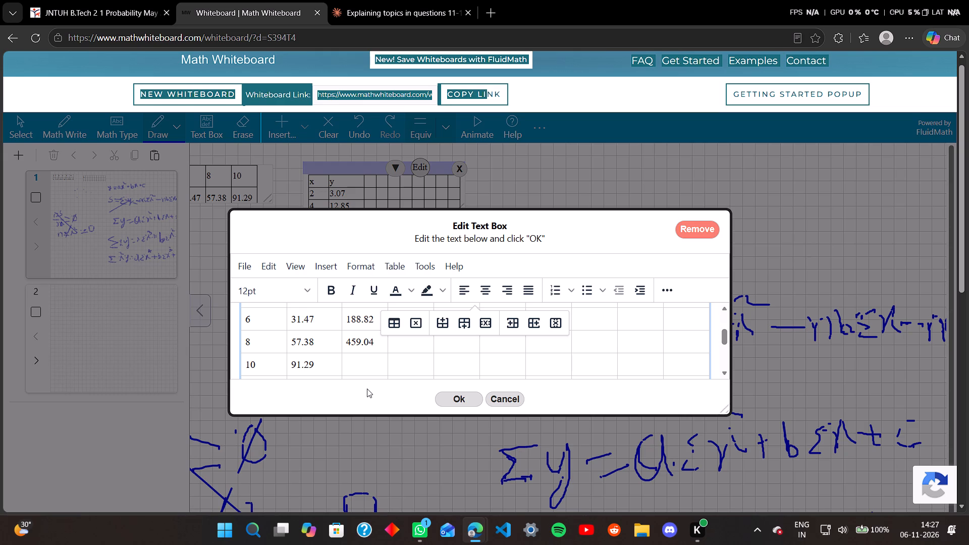
type("912")
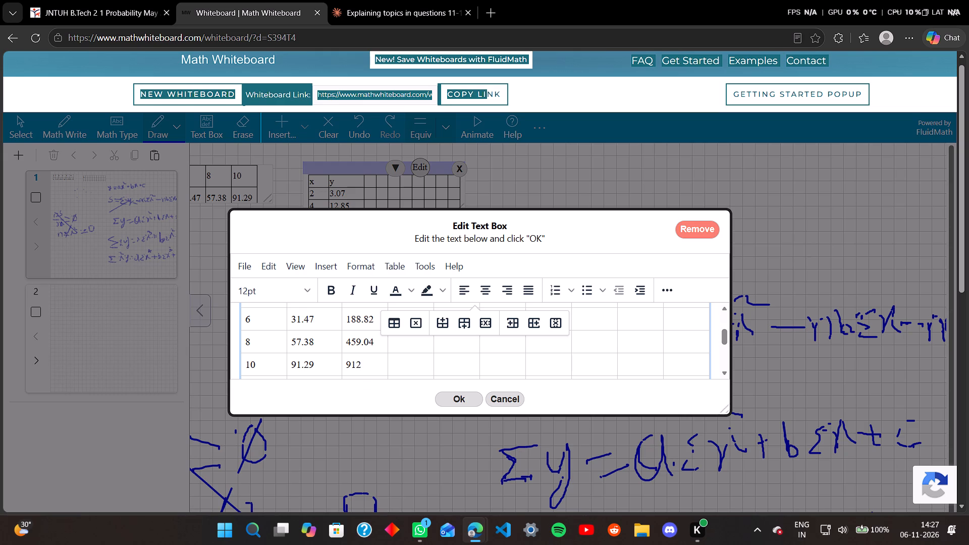
type(".9")
Label the total cell of the xy column "sum of xy=".
key("Down")
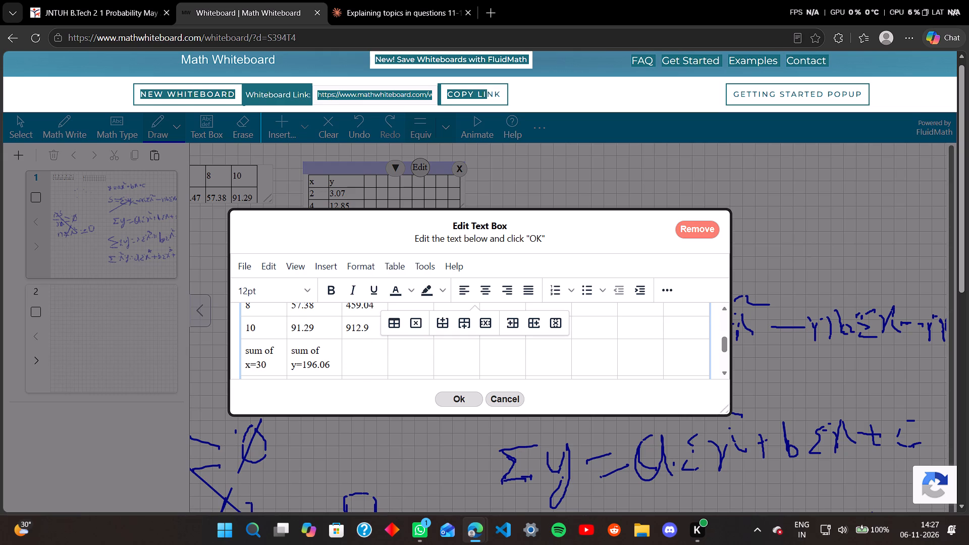
type("sum of")
key("space")
type("xy")
key("equal")
Go through the xy column values to add them up and complete the xy total cell with 1618.3.
key("Up")
key("Up")
key("Up")
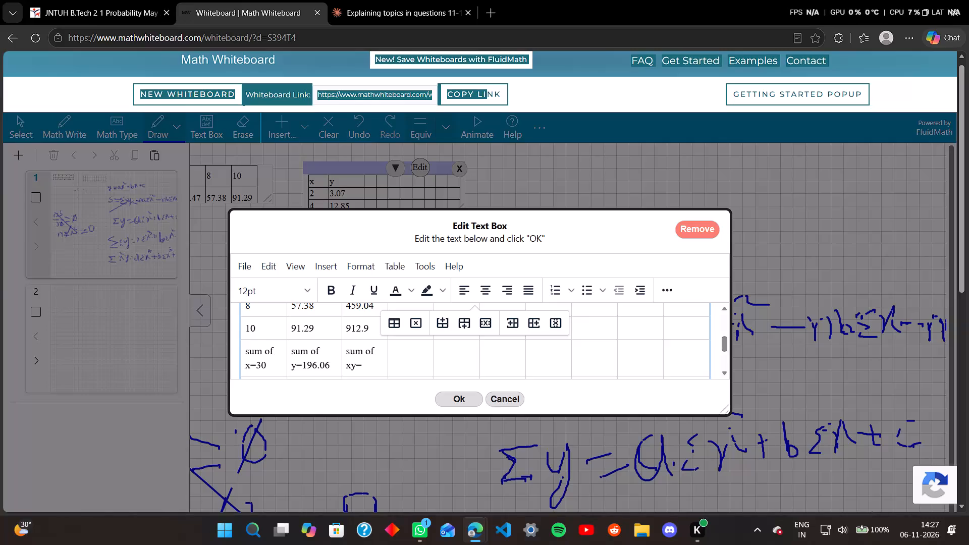
key("Up")
key("Up")
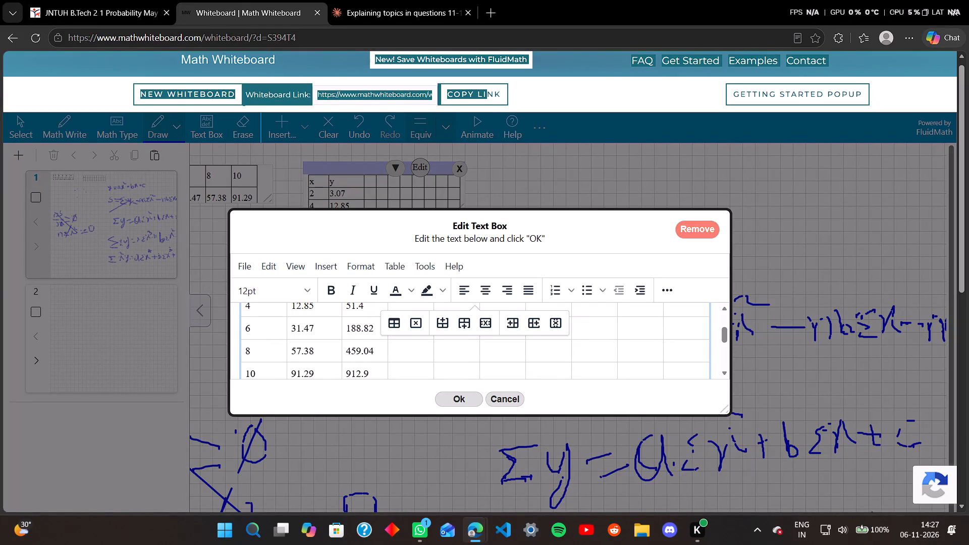
key("Up")
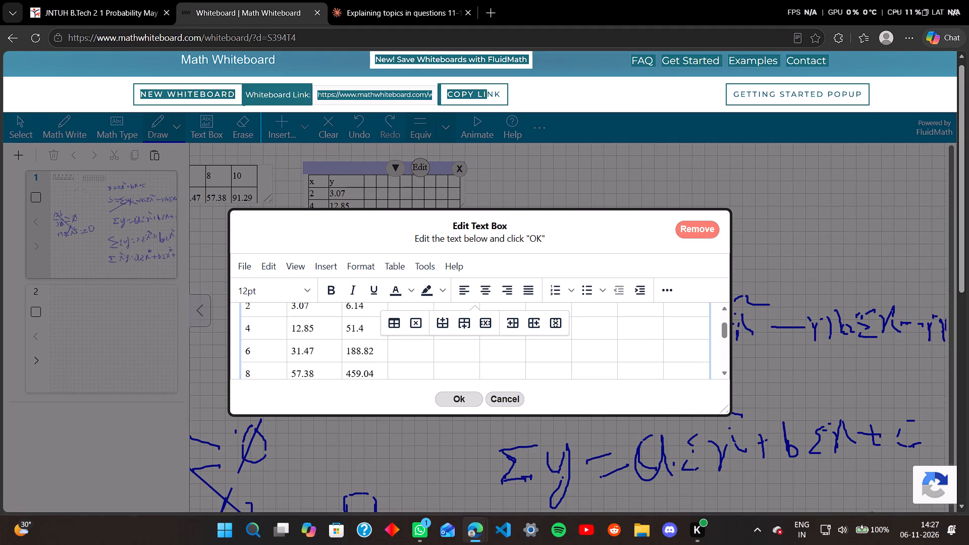
key("Up")
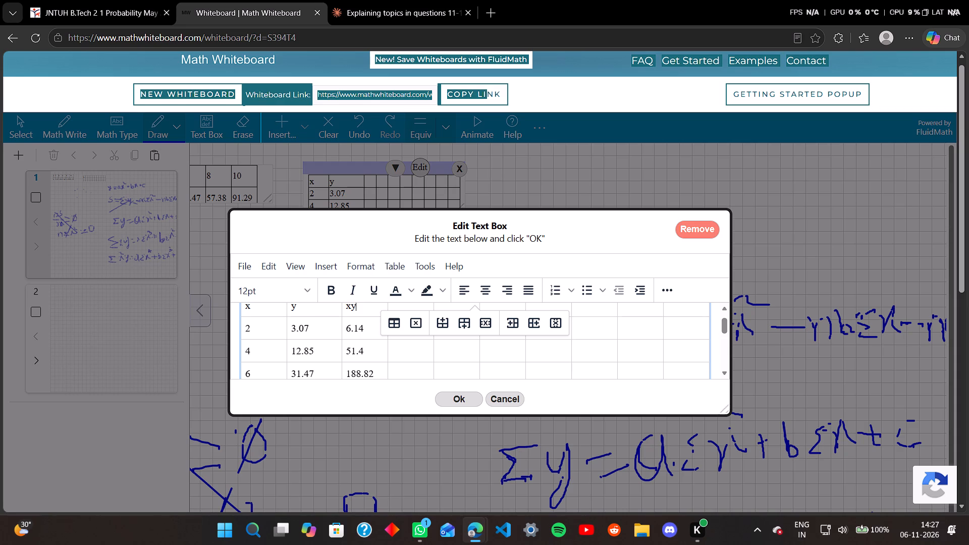
key("Up")
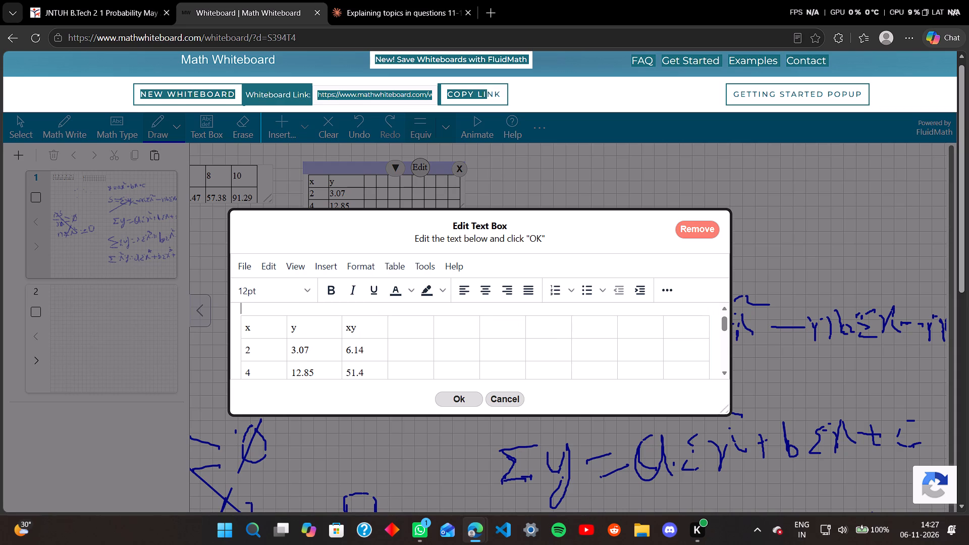
key("Down")
key("Down")
key("Down")
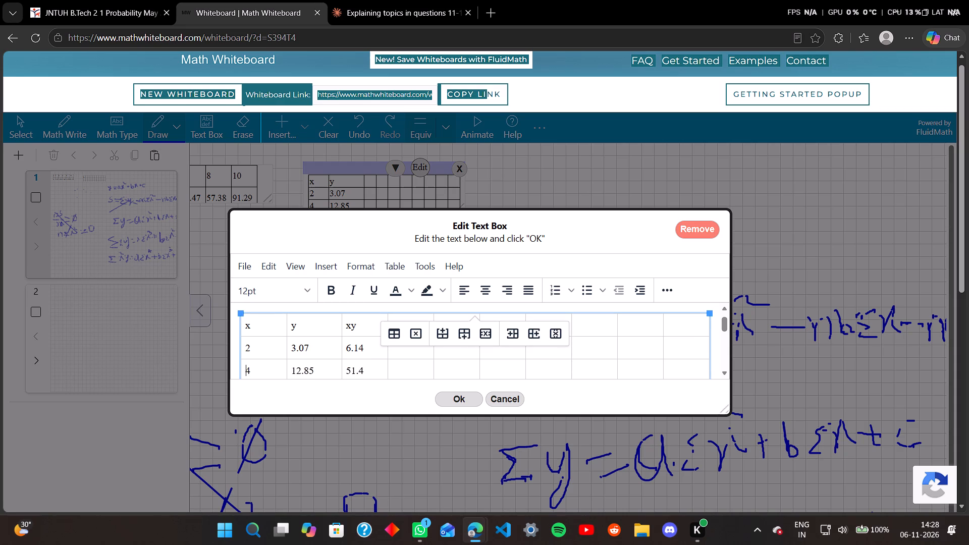
key("Down")
key("Down")
key("Down")
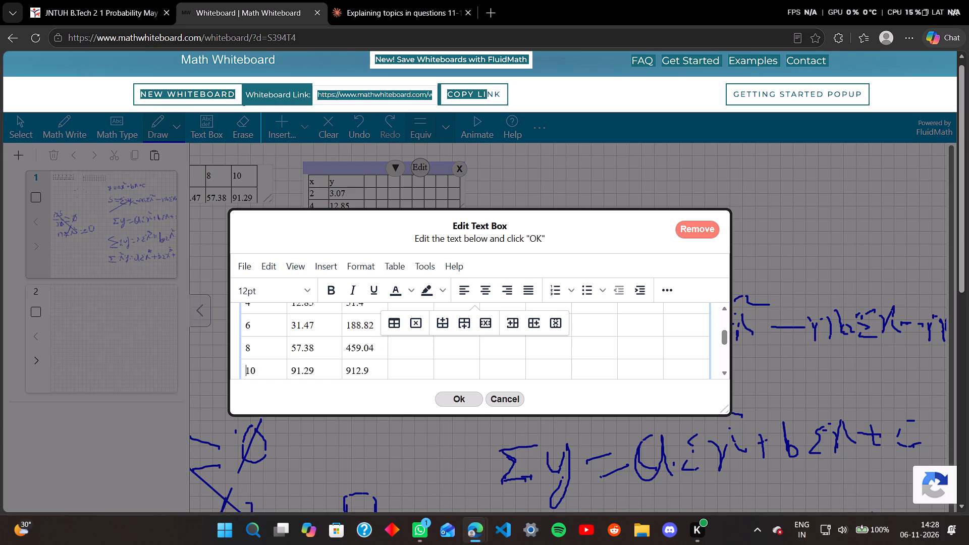
key("Down")
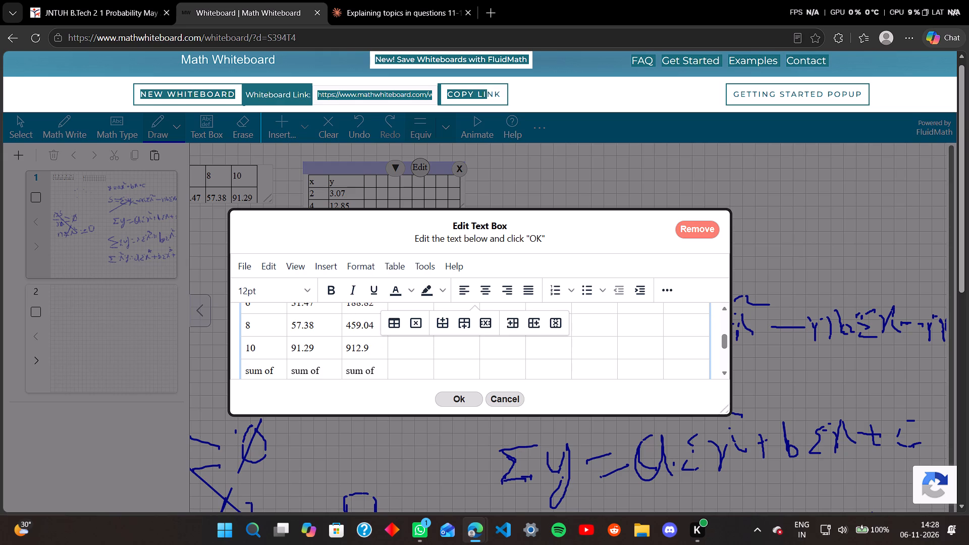
key("Down")
key("Right")
key("Right")
key("Right")
key("Right")
key("Right")
key("Right")
key("Right")
key("Right")
key("Right")
key("Right")
key("Right")
key("Right")
key("Right")
key("Right")
key("Right")
key("Right")
key("Right")
key("Right")
key("Right")
key("Right")
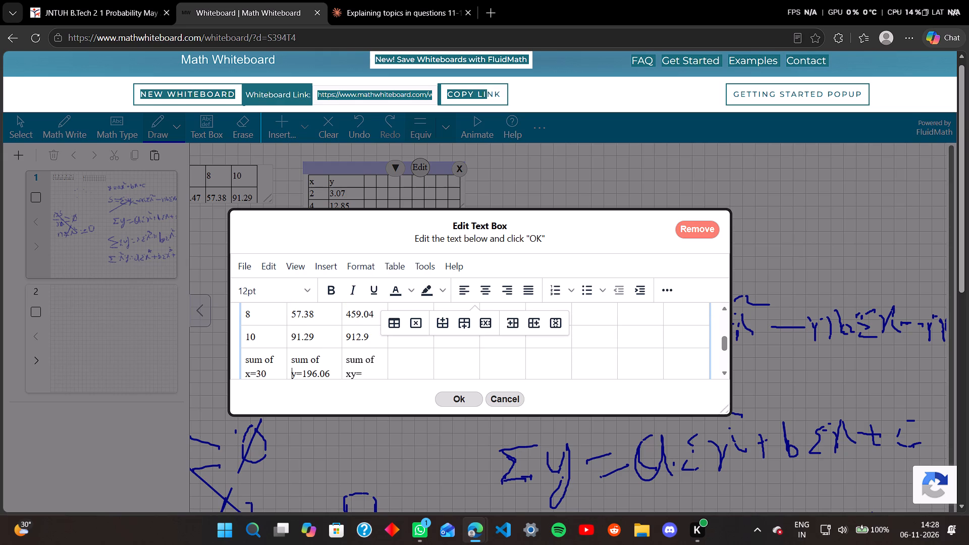
key("Down")
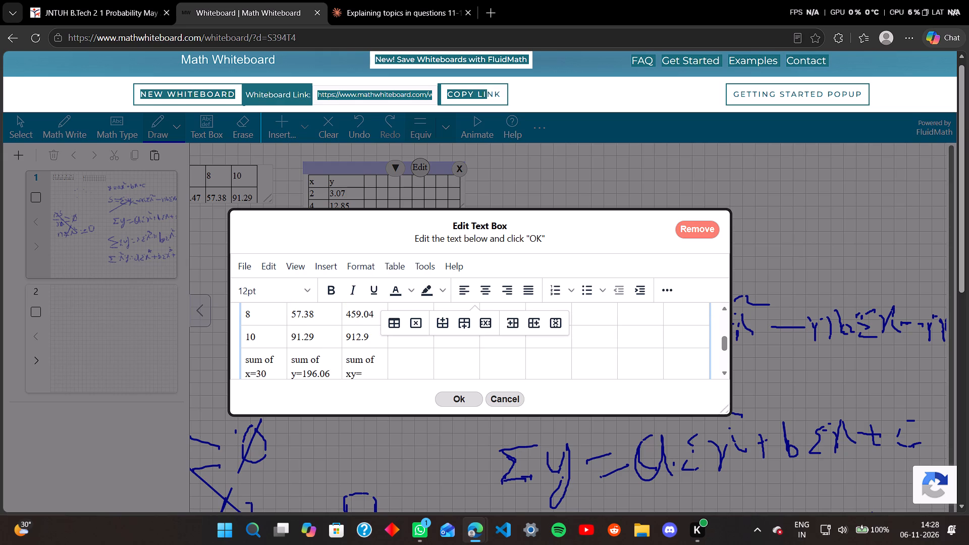
key("1")
type("618")
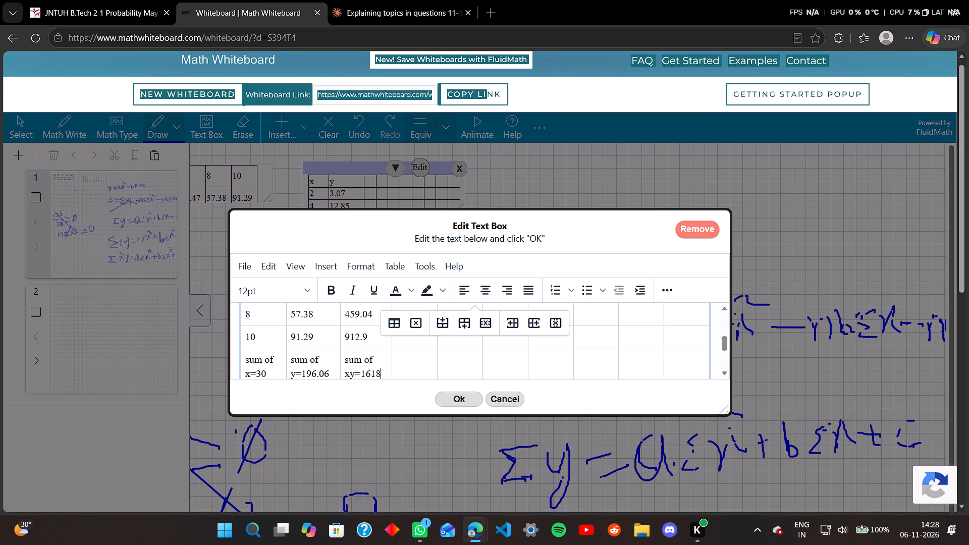
key("period")
key("3")
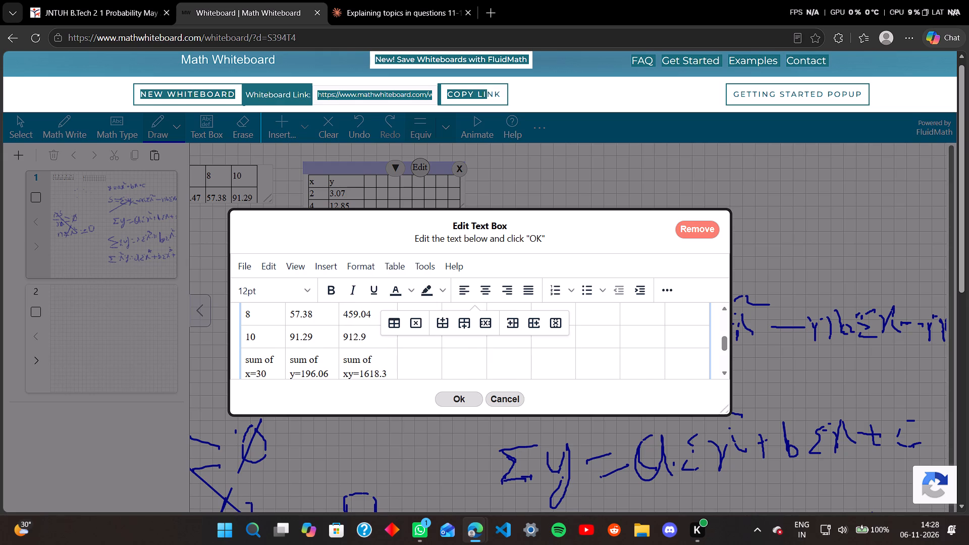
key("Return")
Enter x^2 as the header of the column after xy.
scroll(435, 346, "up", 7)
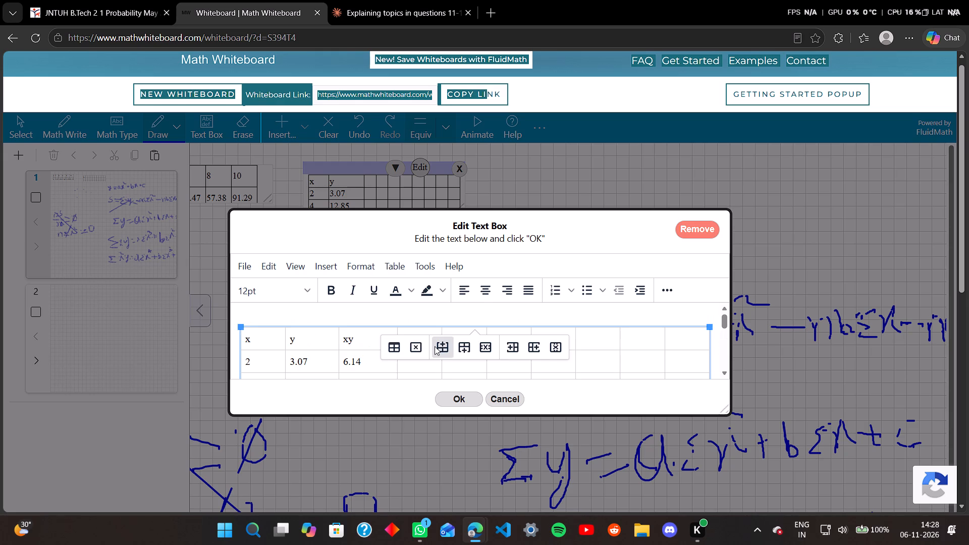
left_click(410, 331)
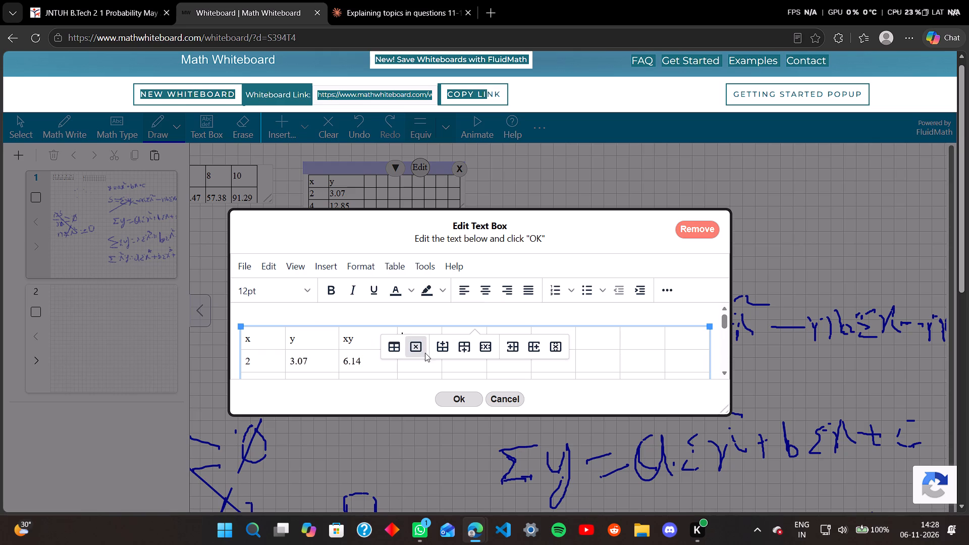
key("x")
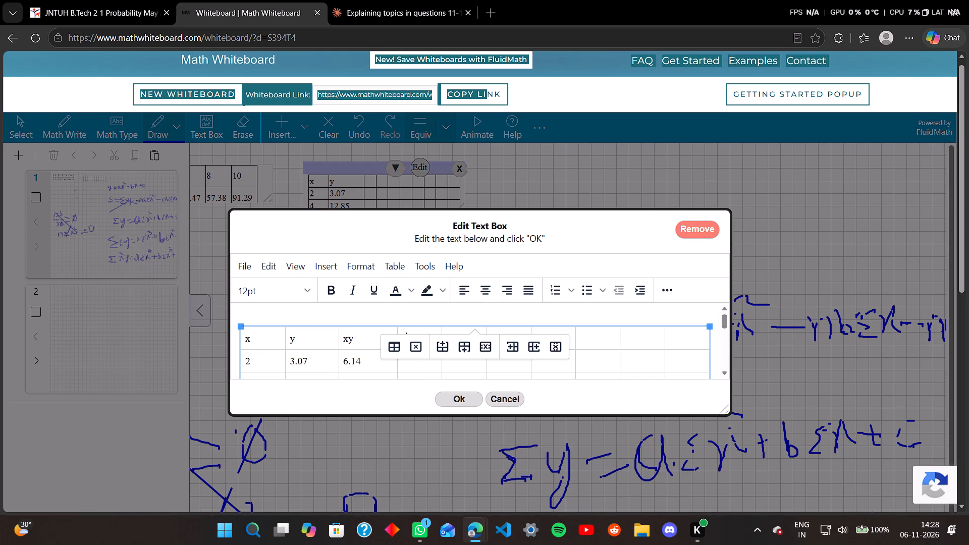
key("shift+asciicircum")
key("2")
Enter 4 in the x^2 cell of the x = 2 row and deselect the table.
left_click(424, 366)
key("shift+dollar")
key("BackSpace")
key("4")
scroll(424, 366, "right", 1)
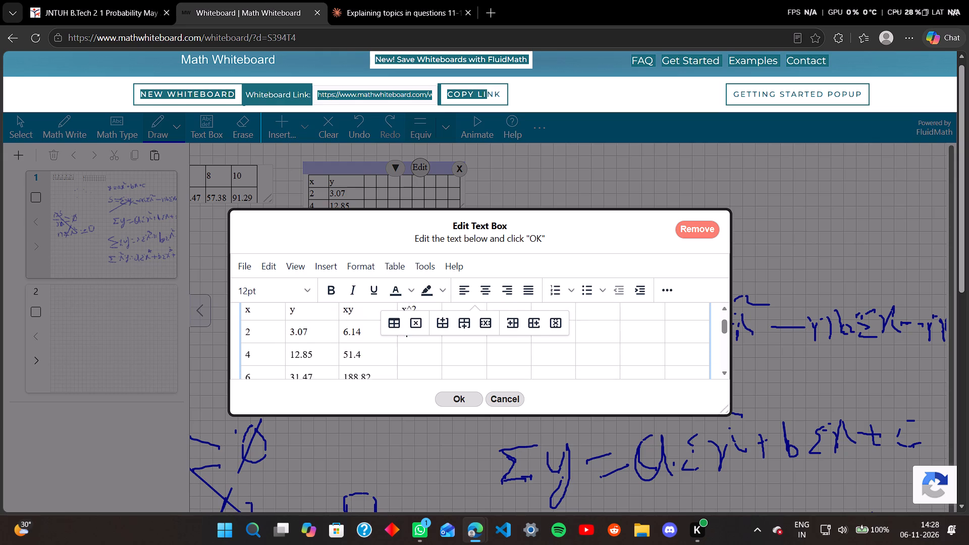
scroll(424, 366, "right", 1)
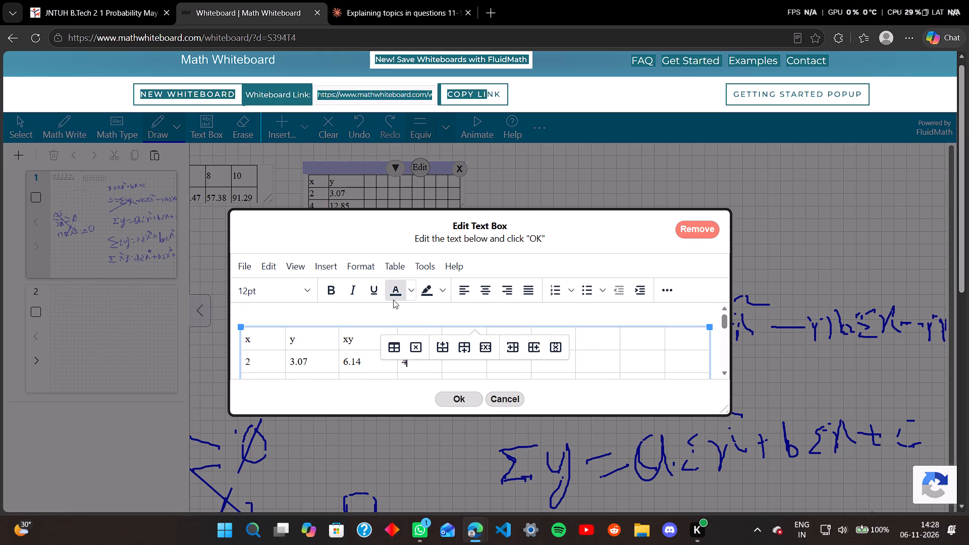
left_click(393, 309)
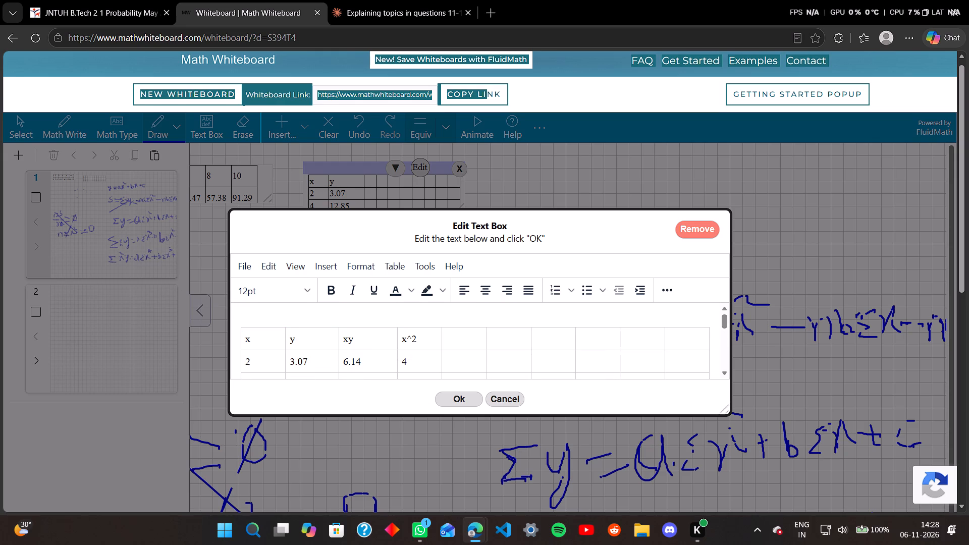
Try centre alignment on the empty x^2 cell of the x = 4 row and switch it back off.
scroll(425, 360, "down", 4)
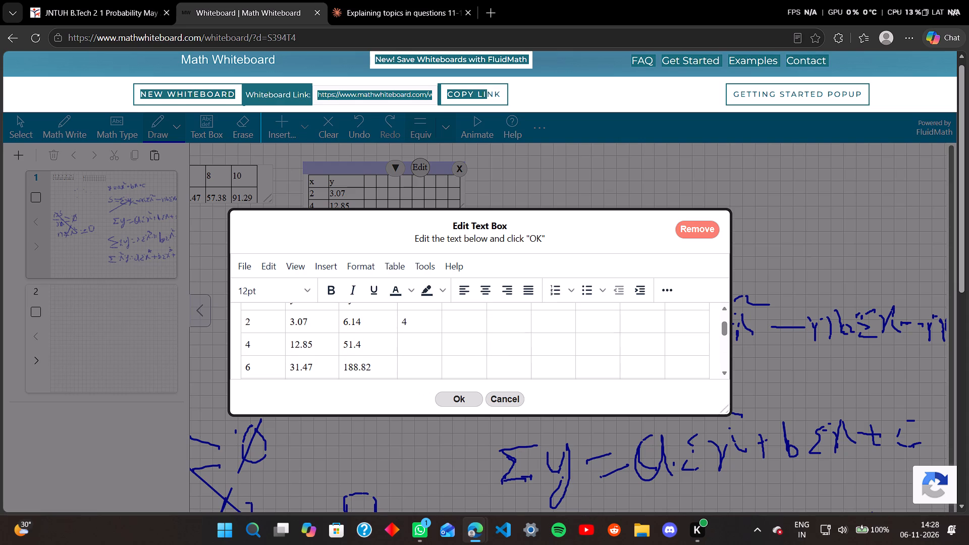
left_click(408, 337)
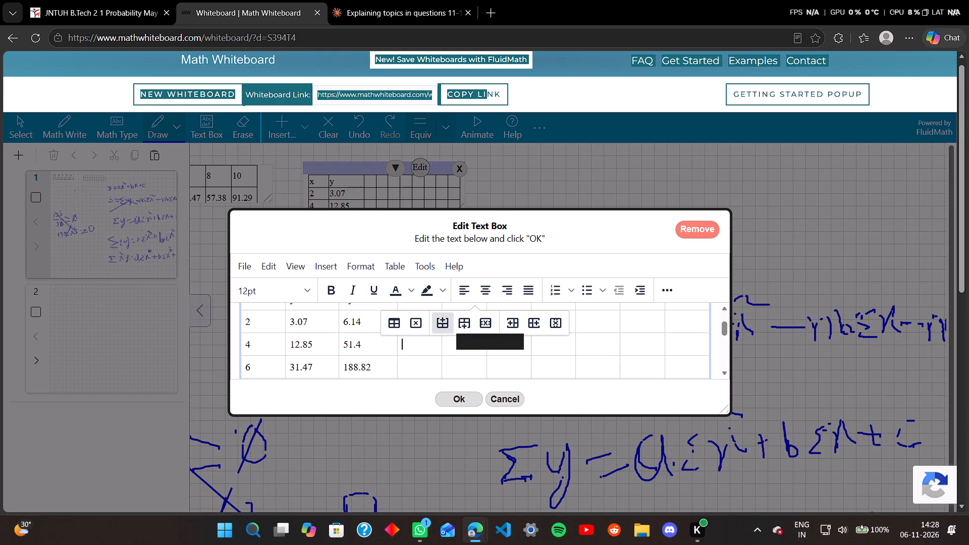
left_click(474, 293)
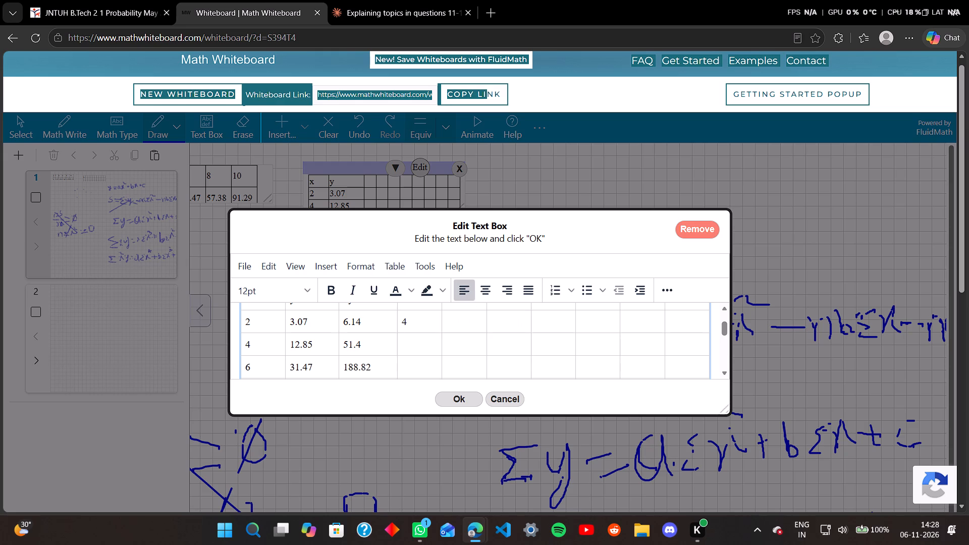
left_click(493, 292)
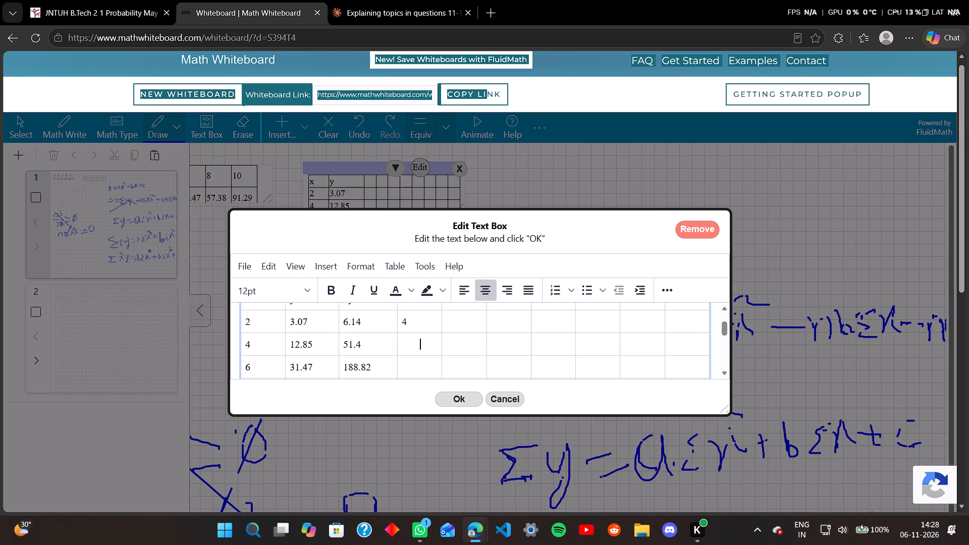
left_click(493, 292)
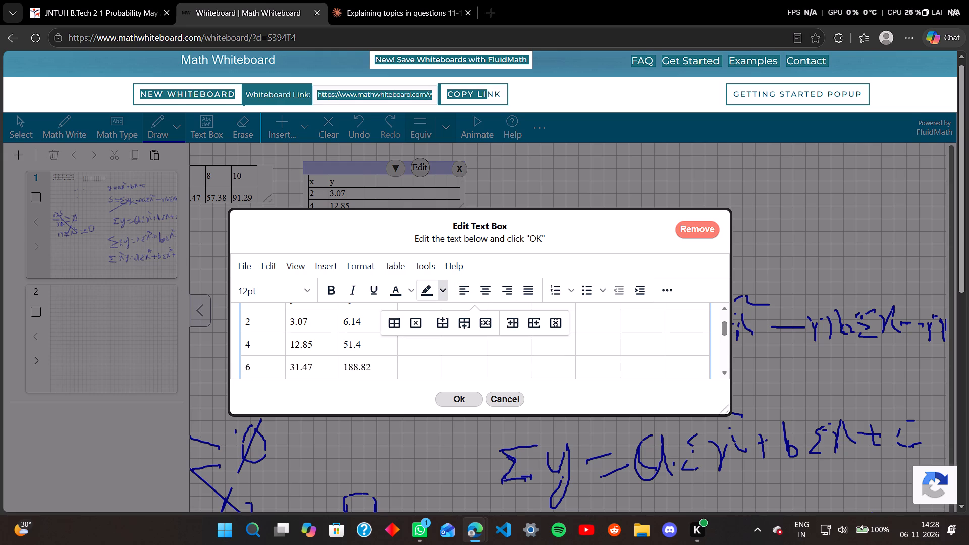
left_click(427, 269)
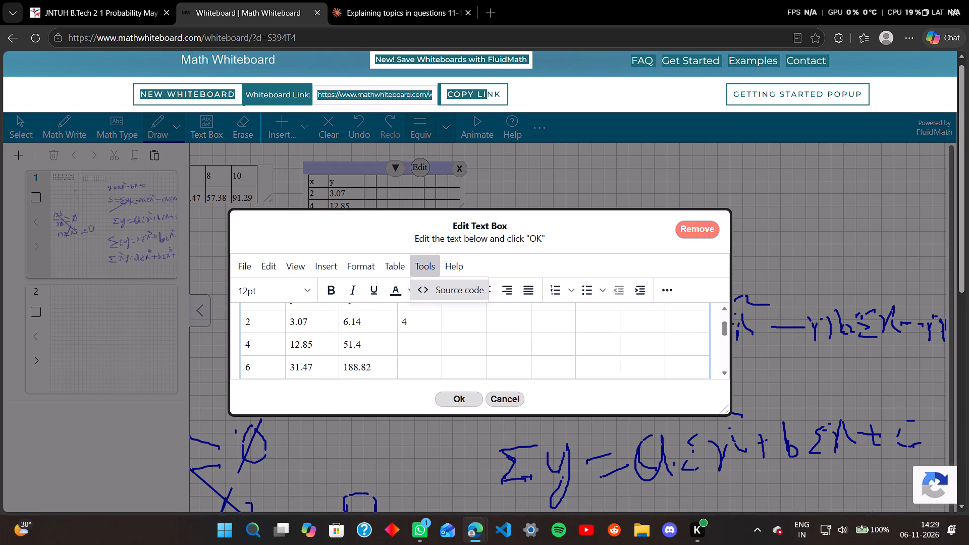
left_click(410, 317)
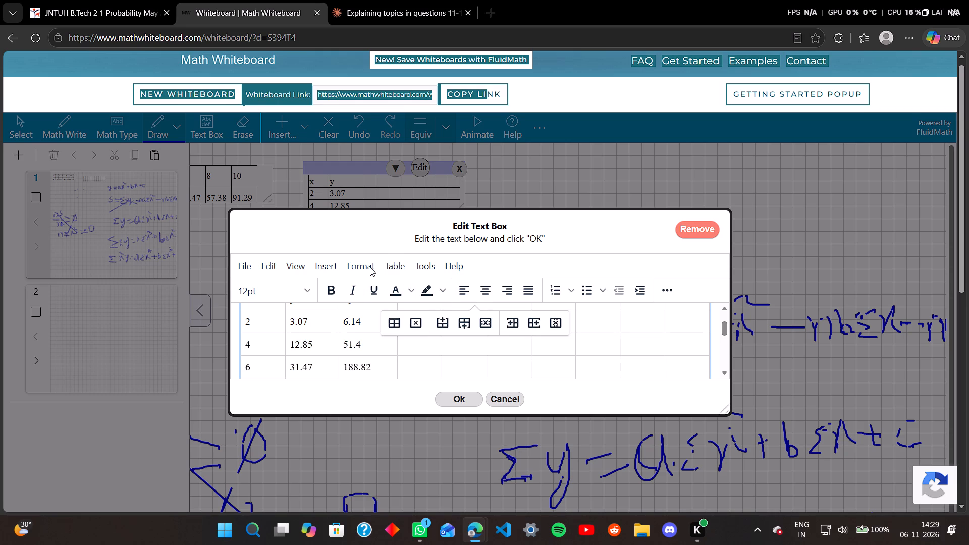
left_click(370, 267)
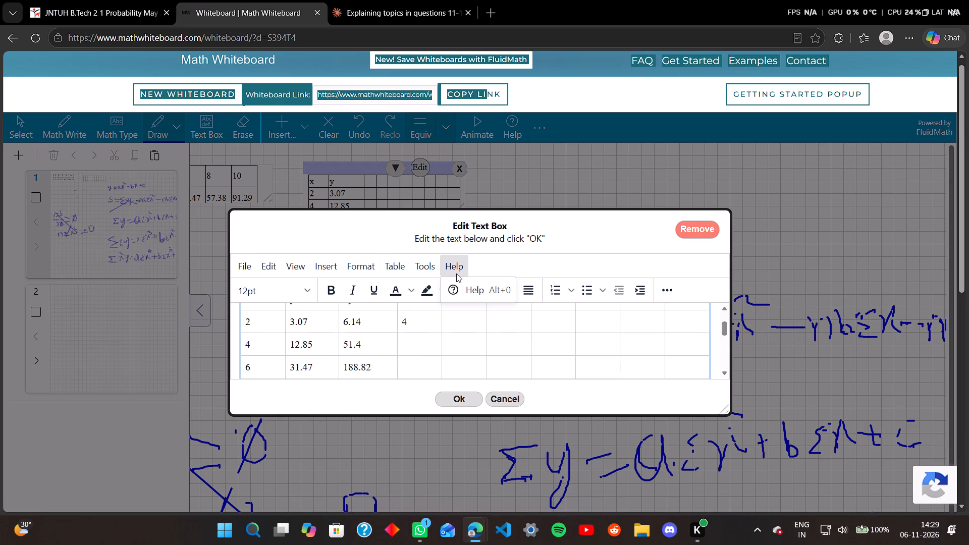
Fill the x^2 cells of the x = 4, 6, 8 and 10 rows with 16, 36, 64 and 100.
left_click(411, 345)
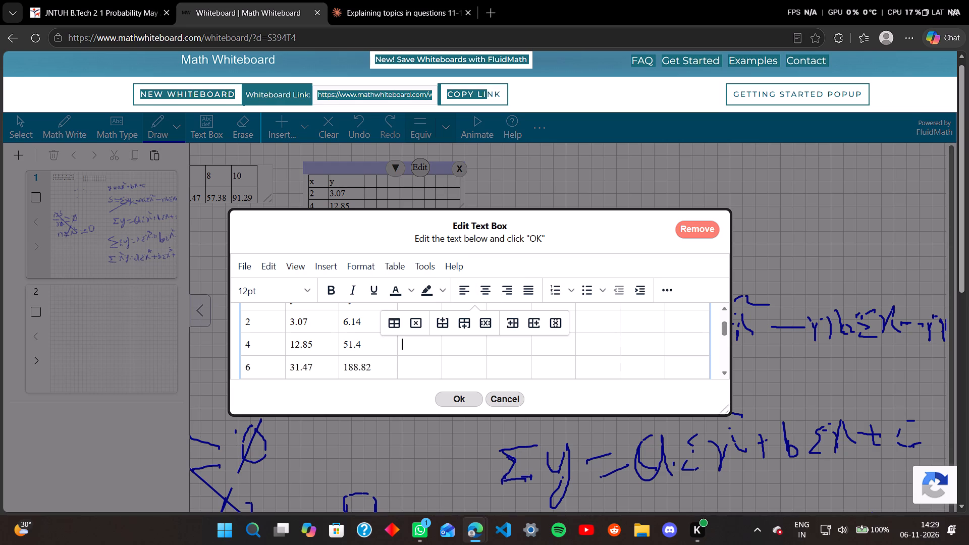
type("16")
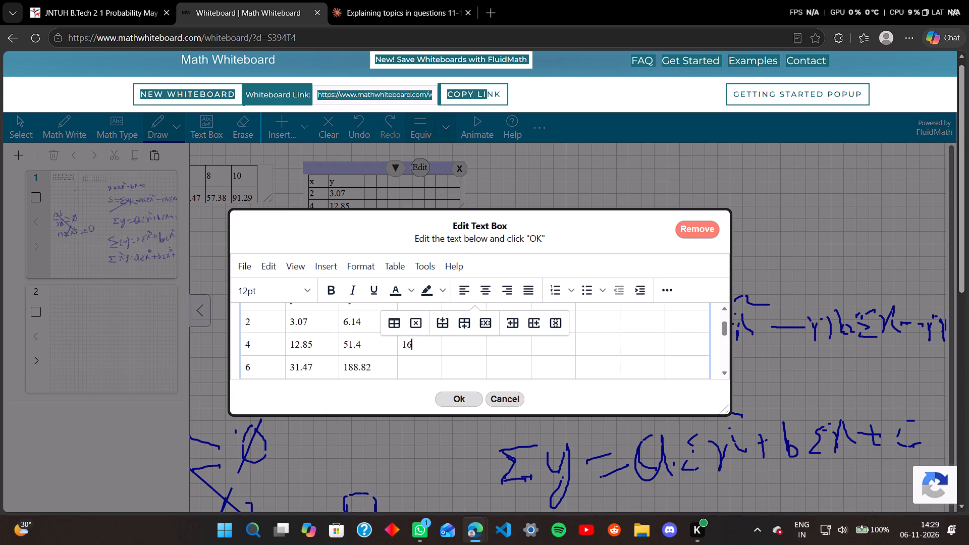
key("Down")
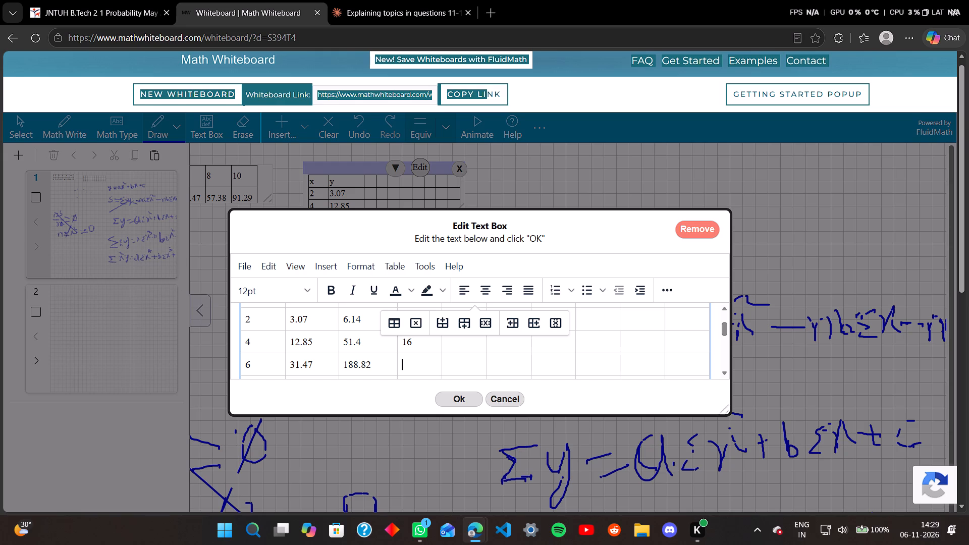
key("3")
key("6")
key("Down")
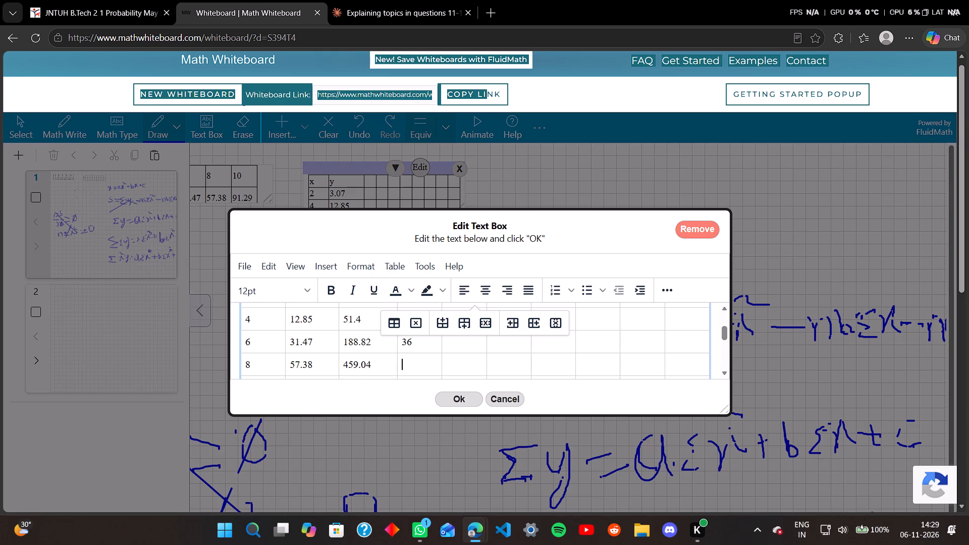
key("6")
key("4")
key("Down")
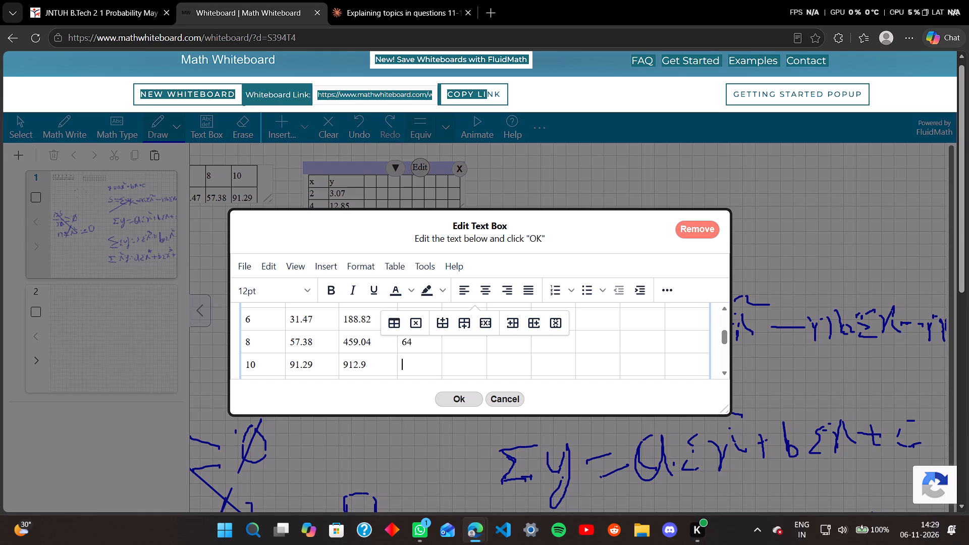
type("100")
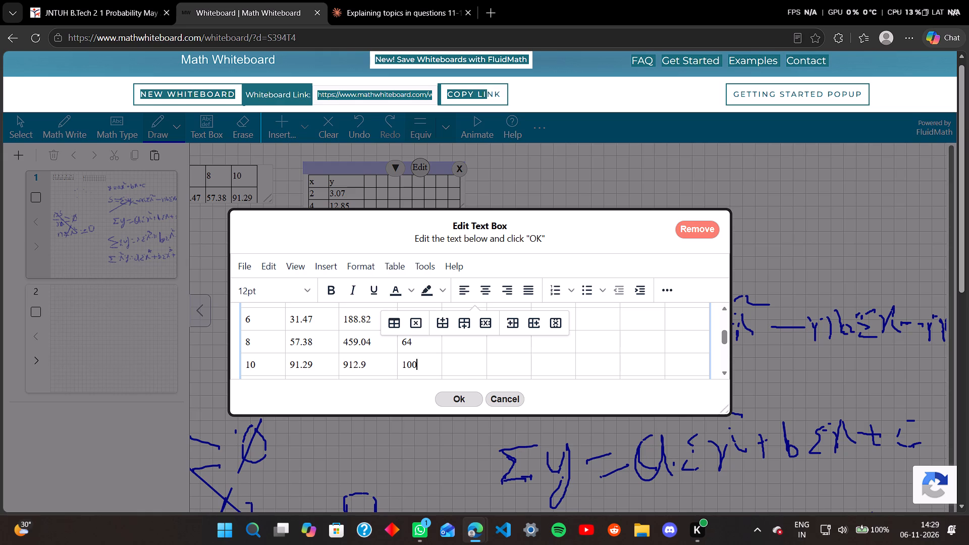
Enter the label "sum of x^2=" in the x^2 column's cell of the totals row.
key("Down")
key("s")
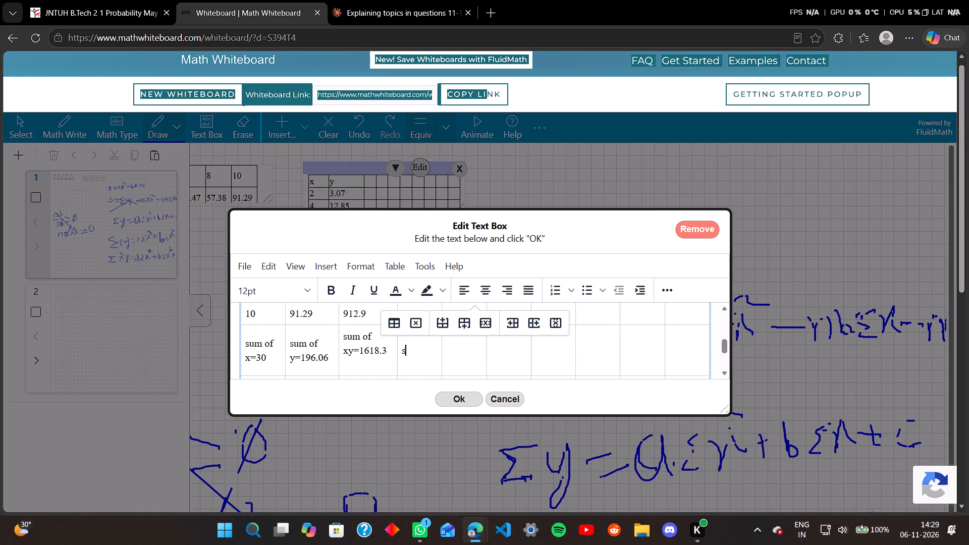
type("um os")
key("BackSpace")
key("f")
key("space")
type("x")
key("shift+asciicircum")
key("2")
key("equal")
Go through the x^2 column values to add them up and complete the x^2 total cell with 220.
key("Up")
key("Up")
key("Up")
key("Up")
key("Up")
key("Up")
key("Up")
key("Up")
key("Down")
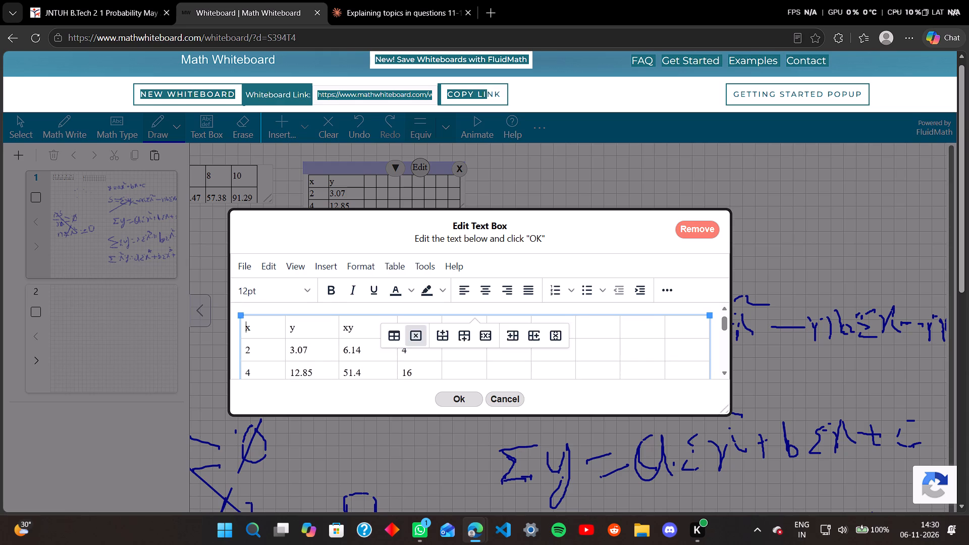
key("Up")
key("Down")
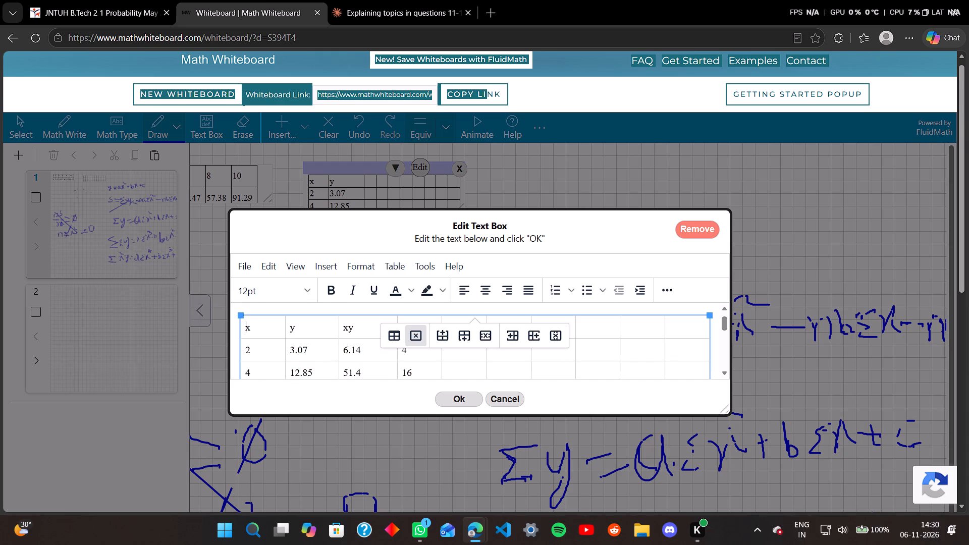
key("Down")
key("Down")
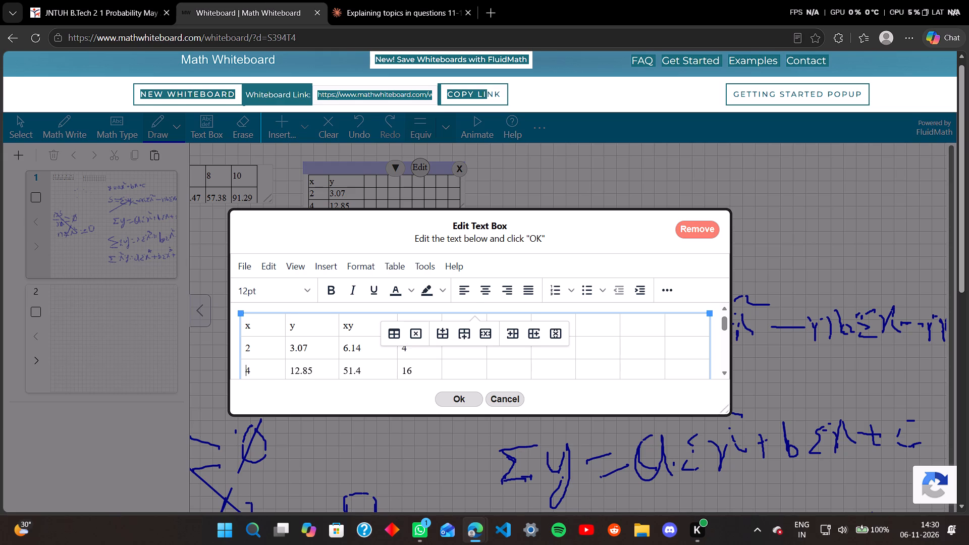
key("Down")
key("Down")
key("Up")
key("Up")
key("Up")
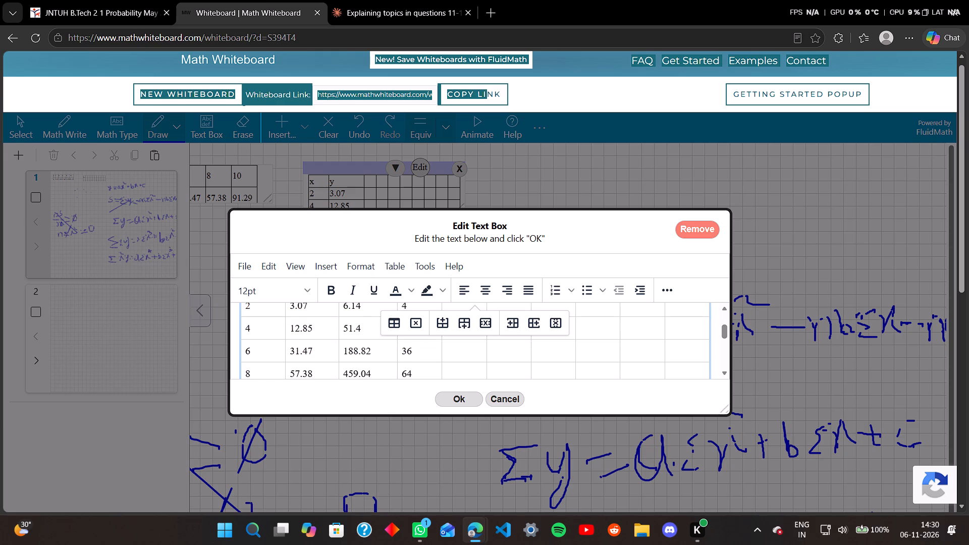
key("Down")
key("Down")
key("Down")
key("Down")
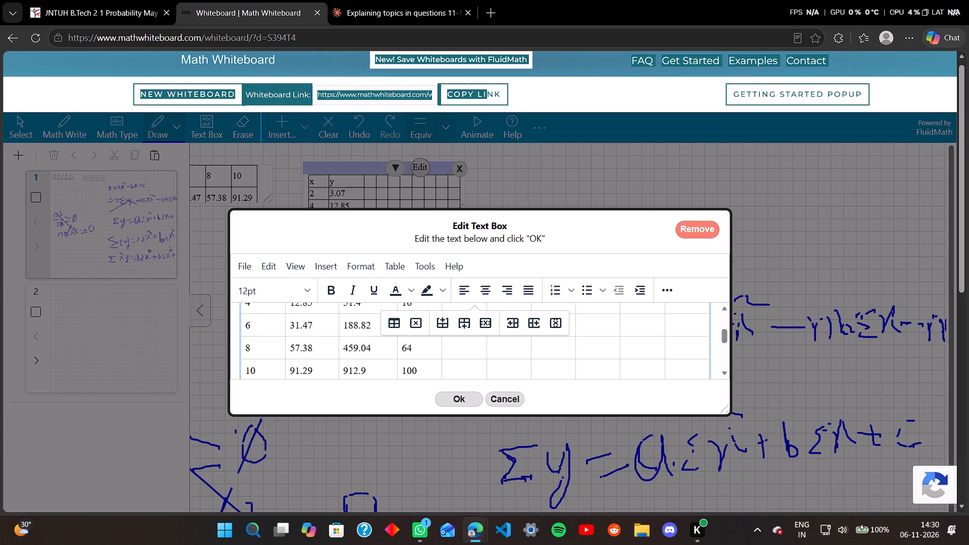
key("Down")
key("Down")
key("Down")
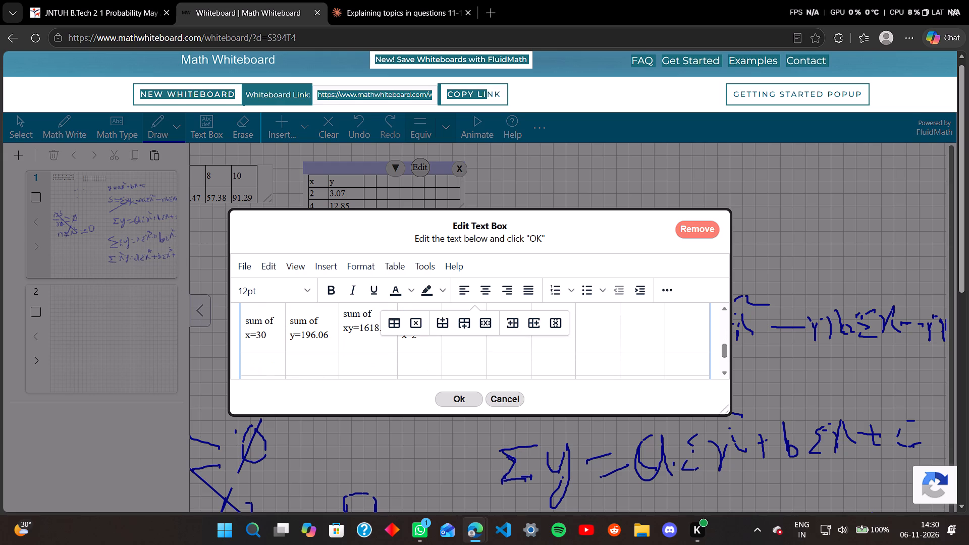
key("Up")
key("Right")
key("Right")
key("Right")
key("Right")
key("Right")
key("Right")
key("Right")
key("Right")
key("Right")
key("Right")
key("Right")
key("Right")
key("Right")
key("Right")
key("Right")
key("Right")
key("Right")
key("Right")
key("Up")
key("Up")
key("Right")
key("Down")
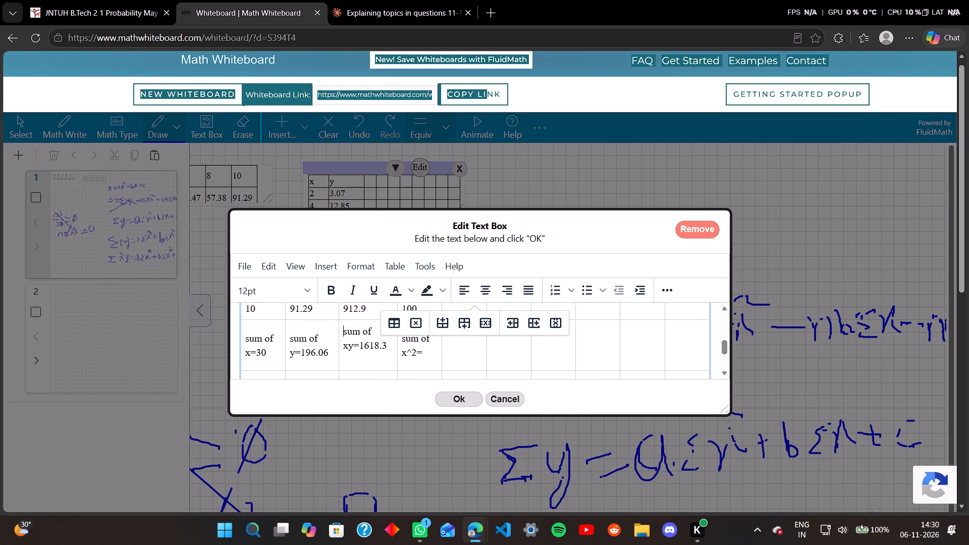
key("Down")
key("Right")
key("Right")
key("Right")
key("Right")
key("Right")
key("Right")
key("Right")
key("Right")
key("Right")
key("Right")
key("Right")
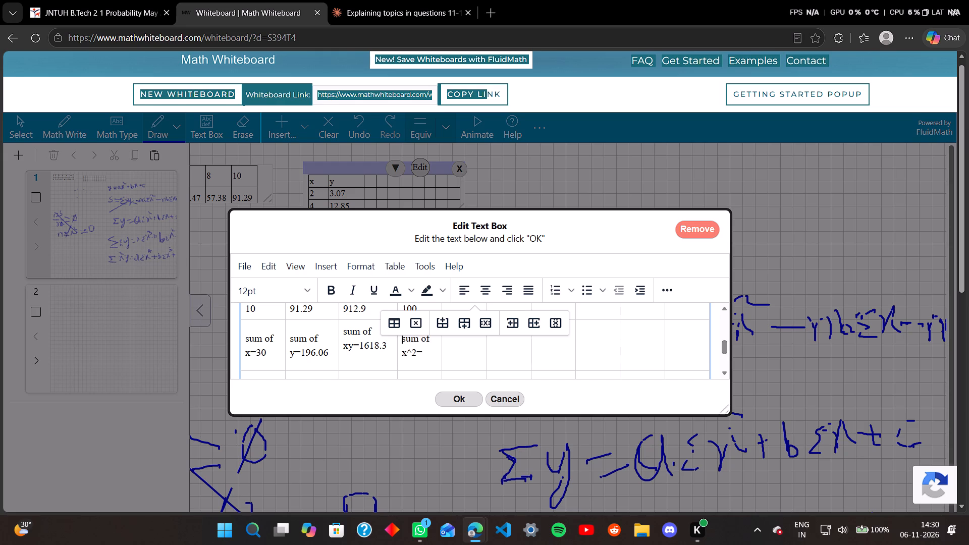
key("Right")
key("Right")
key("Right")
key("Right")
key("Right")
key("Down")
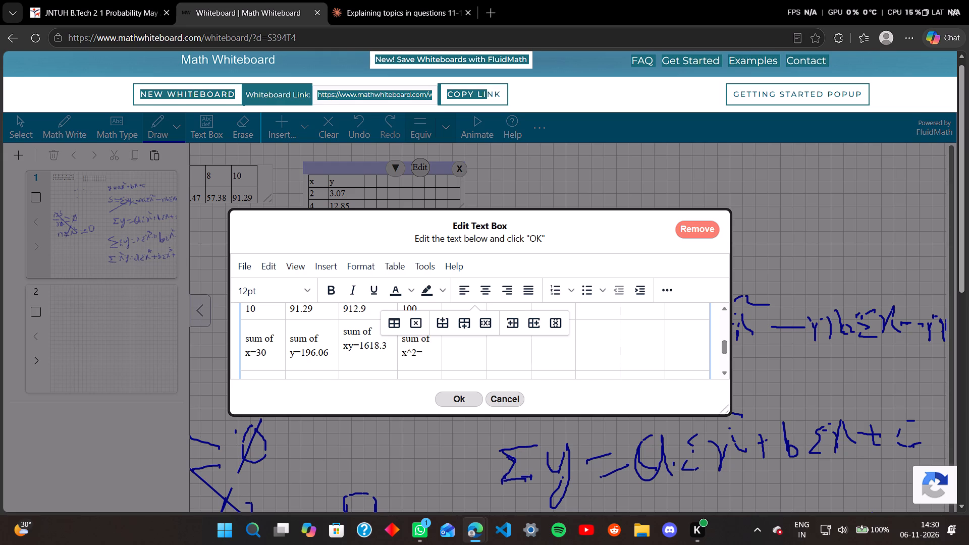
type("22")
key("0")
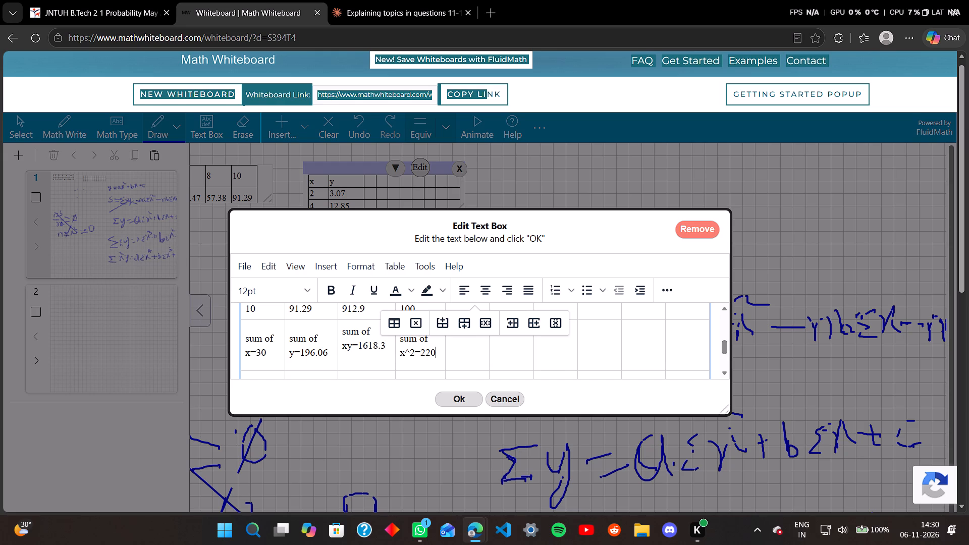
Enter x^3 as the header of the column after x^2.
key("Up")
key("Up")
key("Up")
key("Up")
key("Up")
key("Up")
key("Up")
key("Up")
key("Up")
key("Up")
key("Up")
key("Up")
key("Up")
key("Up")
key("Up")
key("Up")
key("Up")
key("Up")
key("Up")
key("Up")
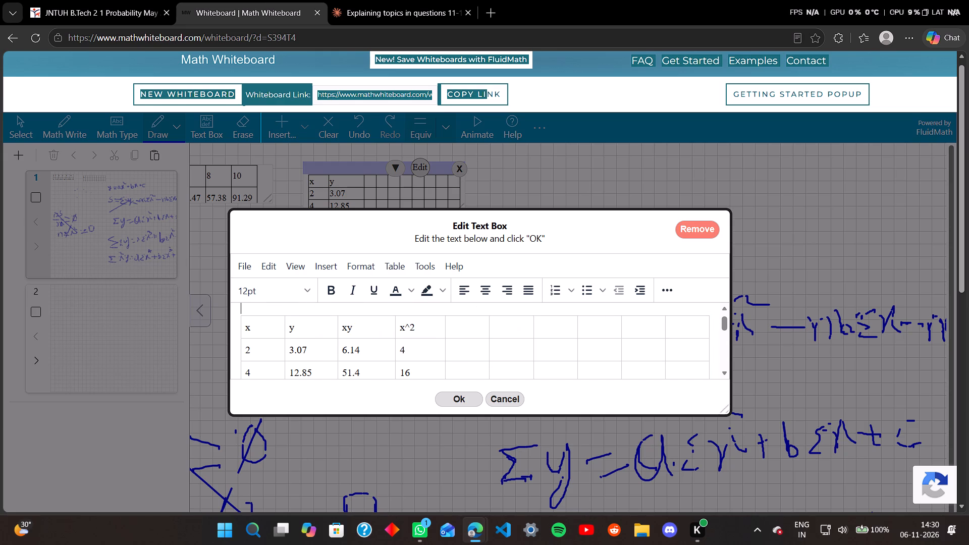
key("Down")
key("Right")
key("Right")
key("Right")
key("Right")
key("Right")
key("Right")
key("Right")
key("Right")
key("Right")
key("Right")
key("Right")
key("Right")
key("Right")
key("Right")
key("Right")
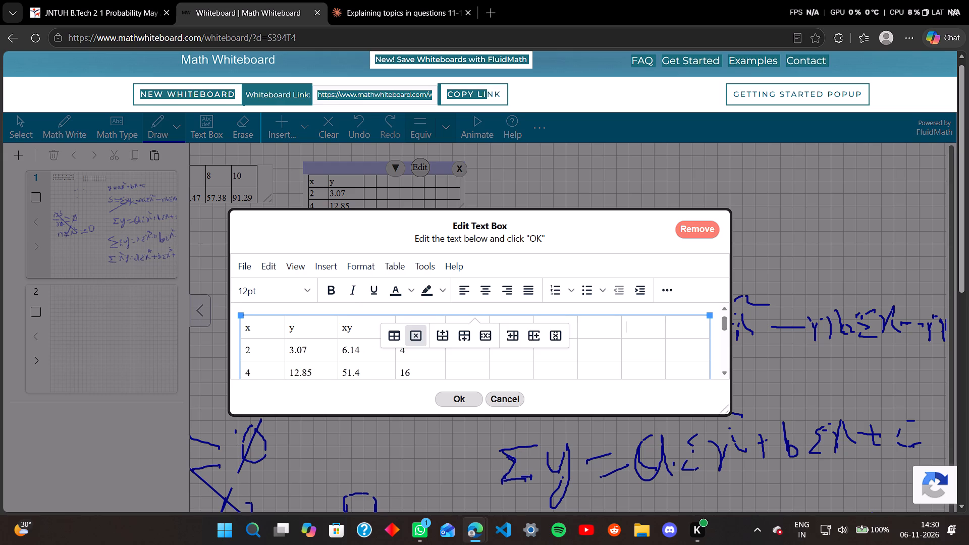
key("Left")
key("Left")
key("Left")
key("Left")
key("y")
type("^2")
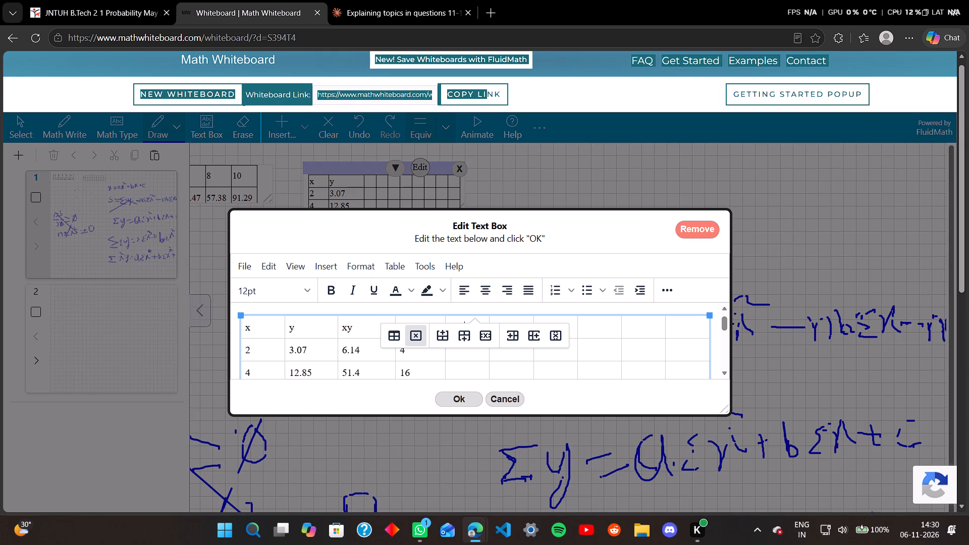
key("BackSpace")
key("BackSpace")
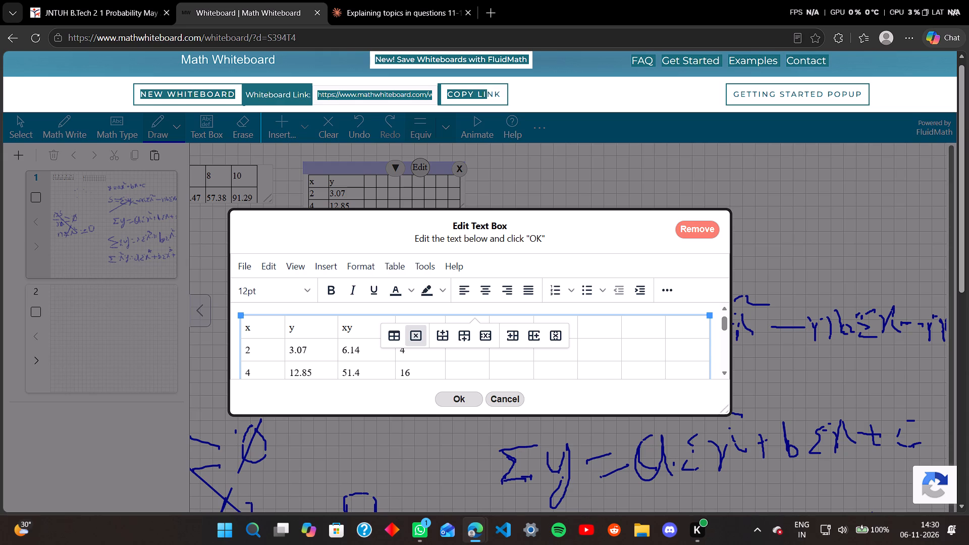
key("x")
key("shift+asciicircum")
key("3")
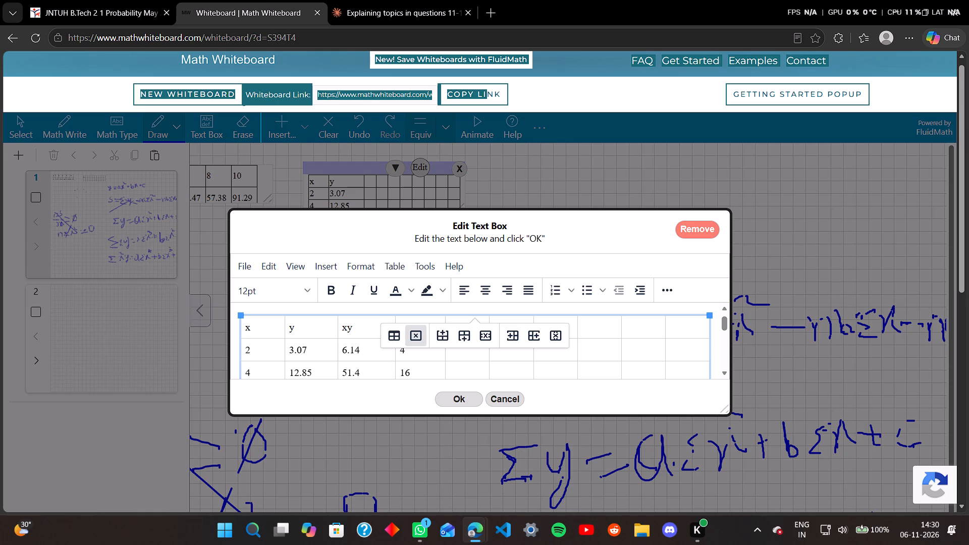
Fill the x^3 cells of the x = 2, 4 and 6 rows with 8, 64 and 216.
key("Down")
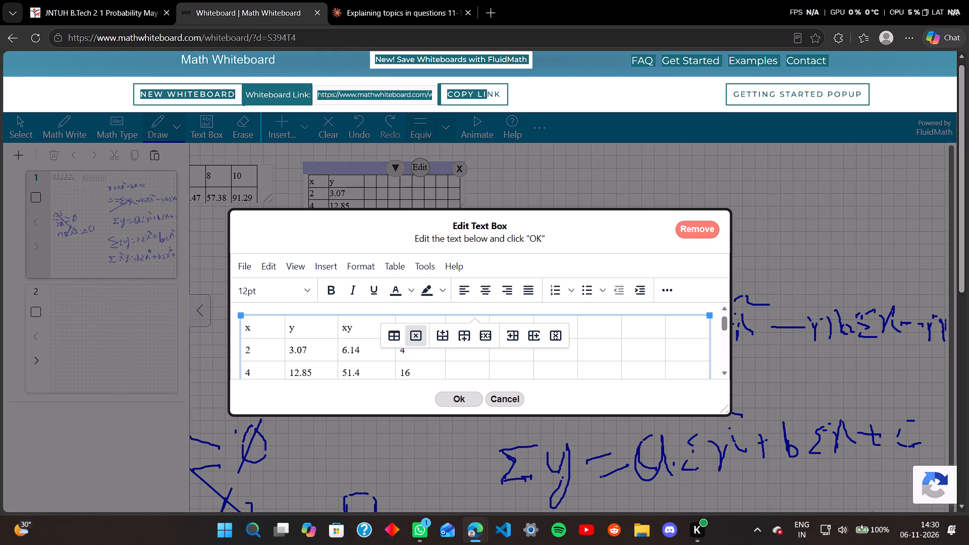
key("8")
key("Down")
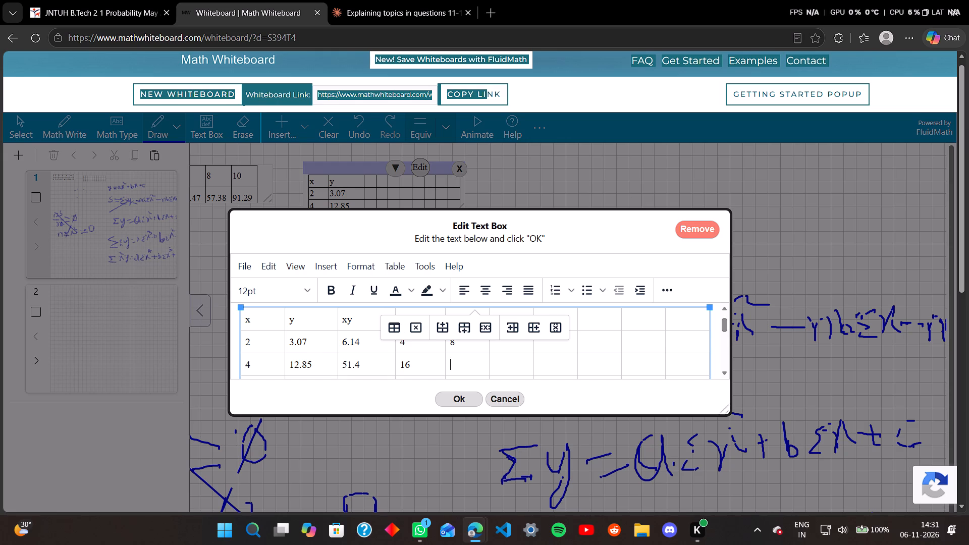
key("1")
key("BackSpace")
key("6")
key("4")
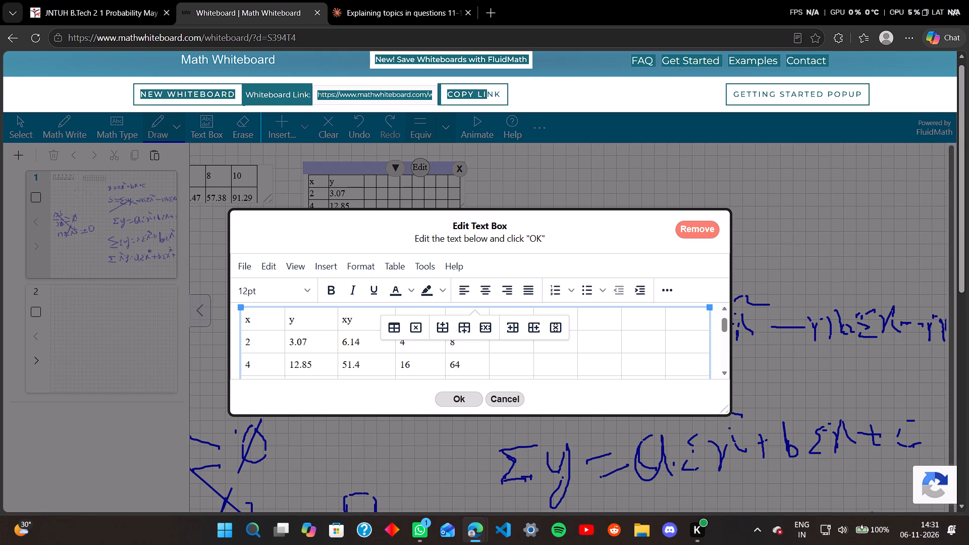
key("Down")
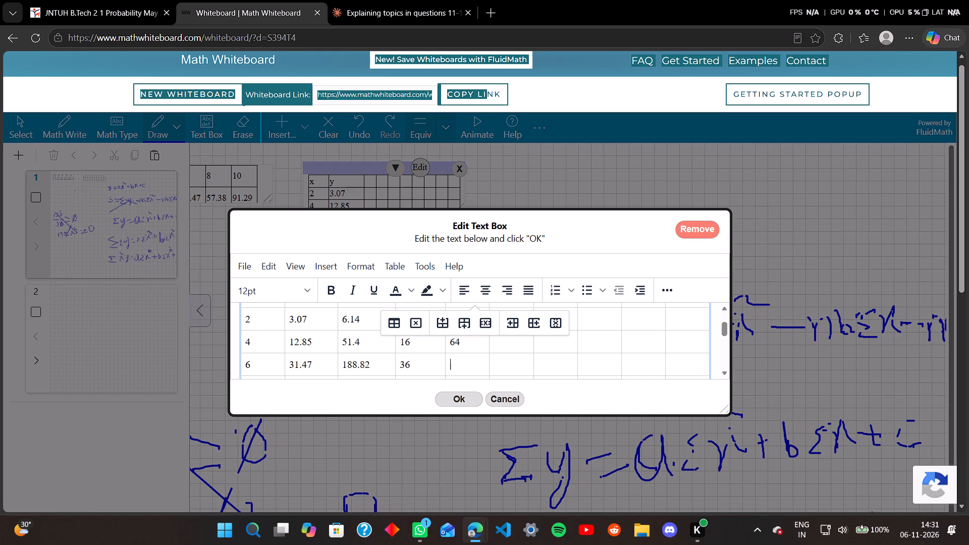
type("215")
key("BackSpace")
key("6")
Fill the x^3 cells of the x = 8 and 10 rows with 512 and 1000.
key("Down")
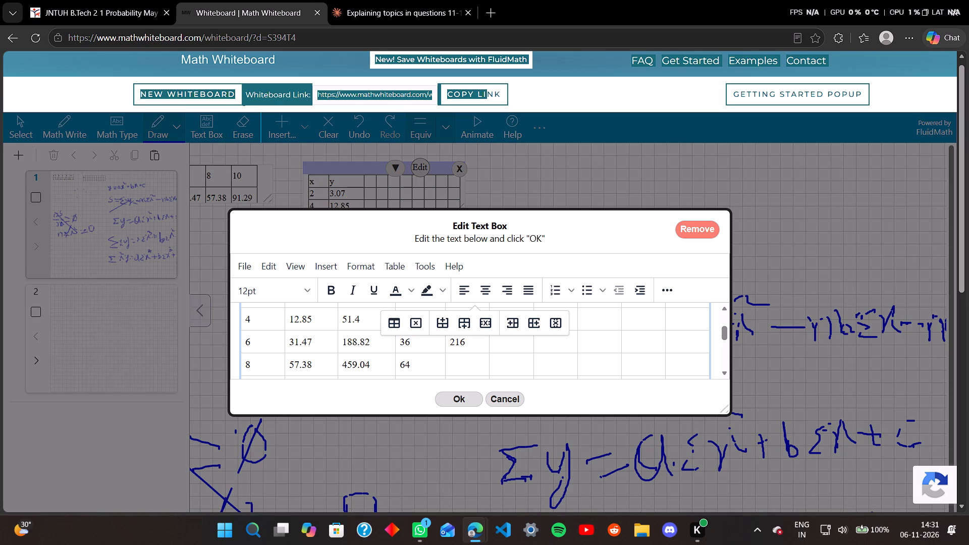
type("512")
key("Down")
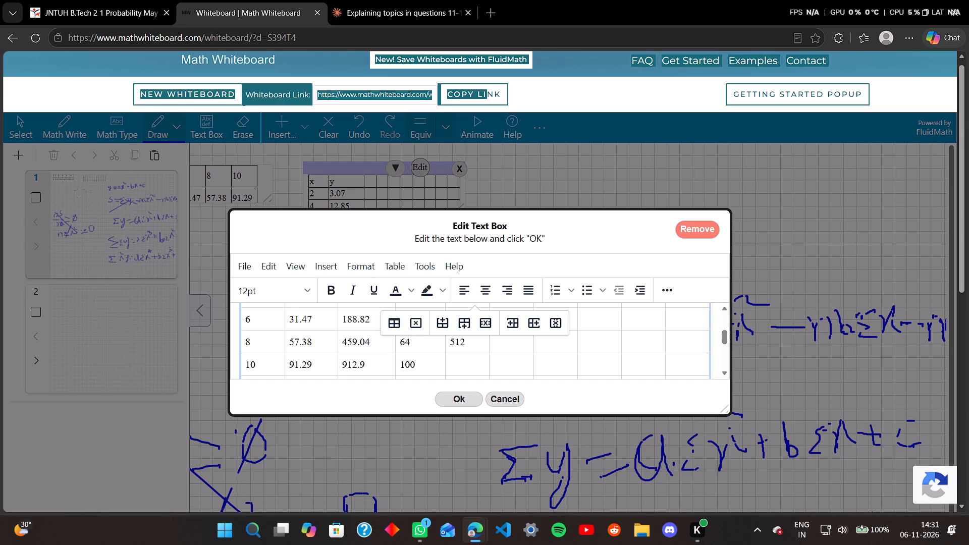
key("1")
type("000")
Enter the label "sum of x^3=" in the x^3 column's cell of the totals row.
key("Down")
type("sum of x")
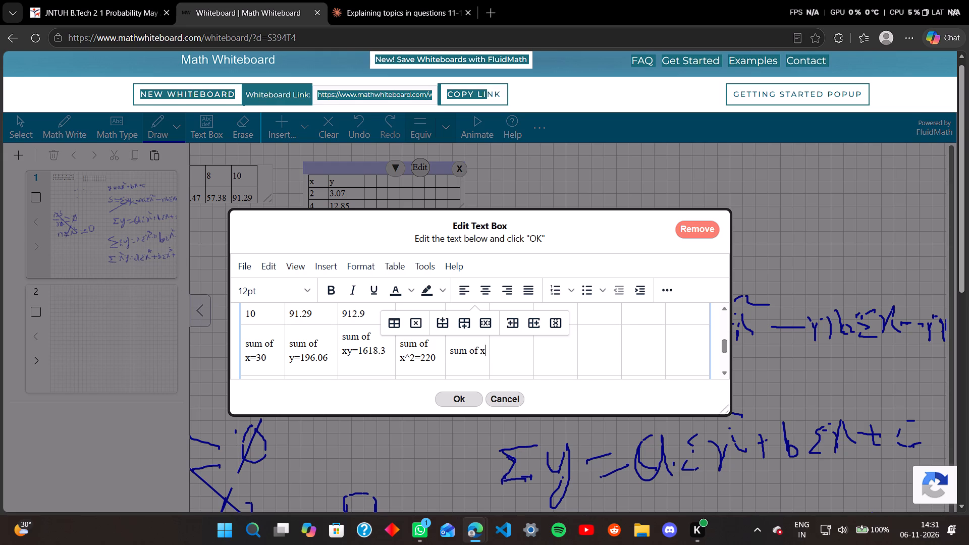
type("^3=")
Go through the x^3 column values from the totals row up to the header to add them up.
key("Up")
key("Up")
key("Up")
key("Up")
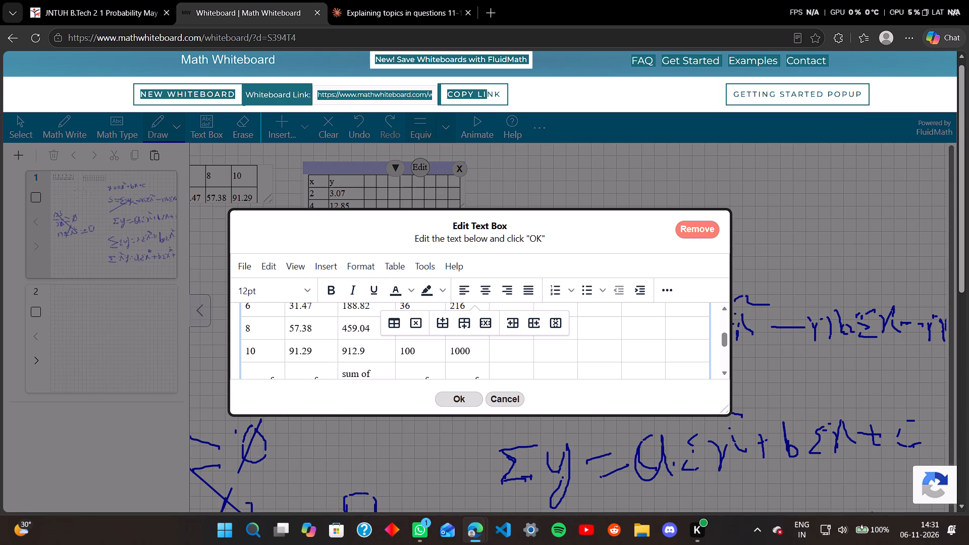
key("Down")
key("Down")
key("Down")
key("Down")
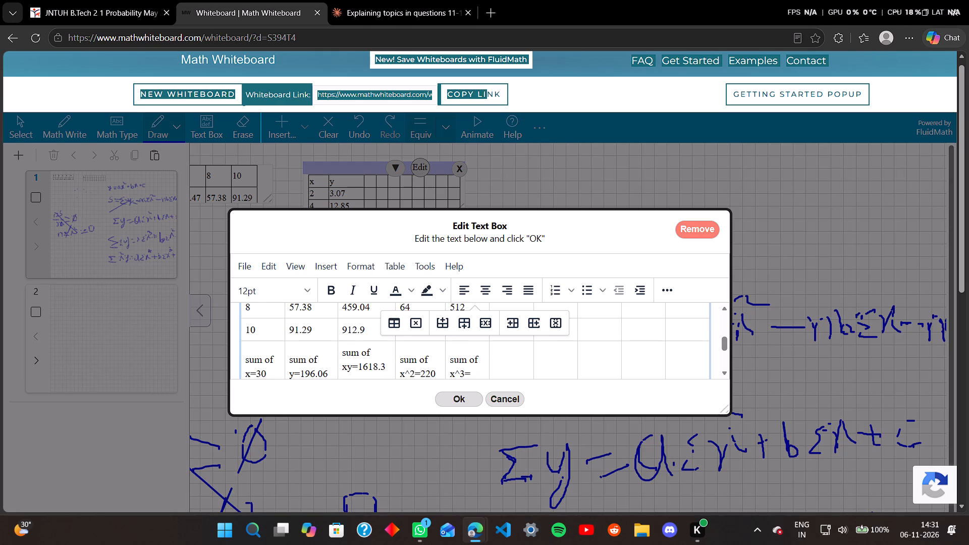
key("Up")
key("Up")
key("Up")
key("Up")
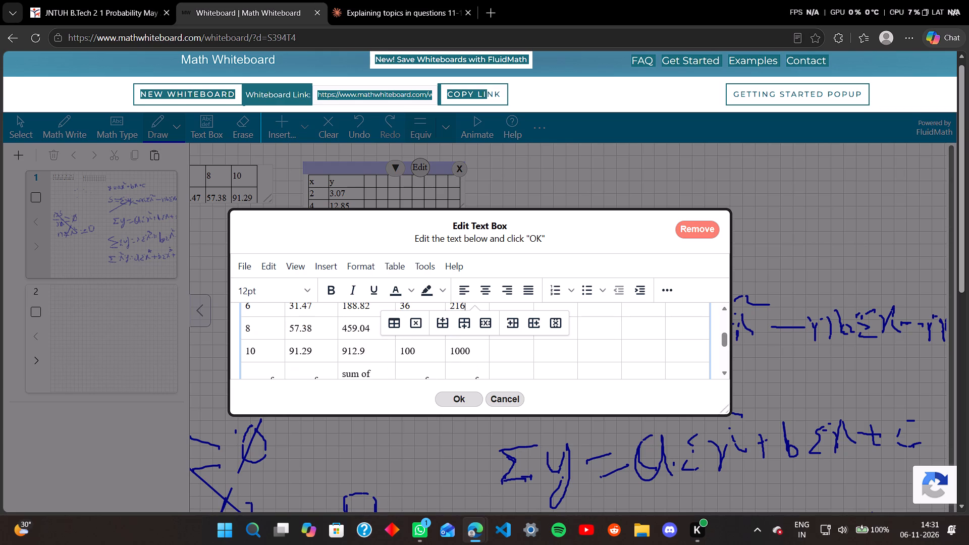
key("Up")
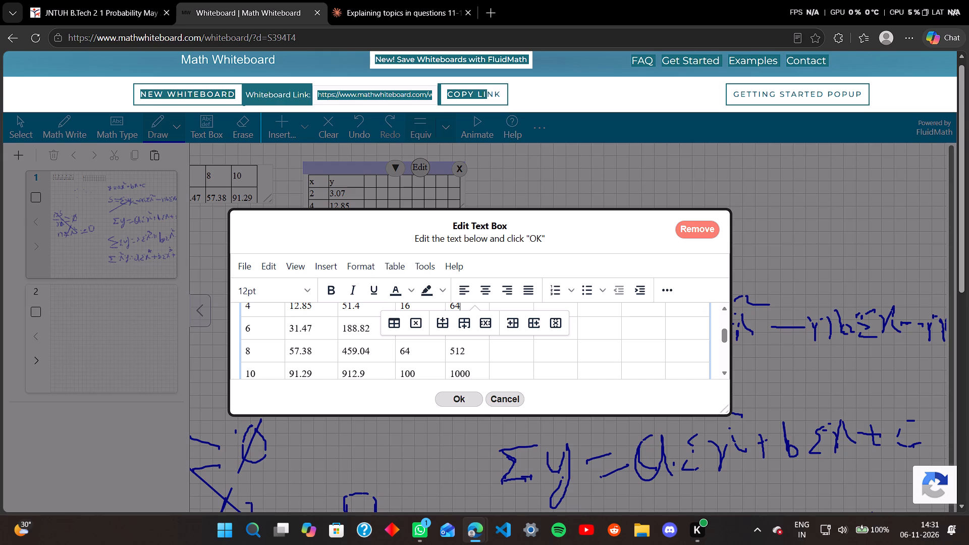
key("Up")
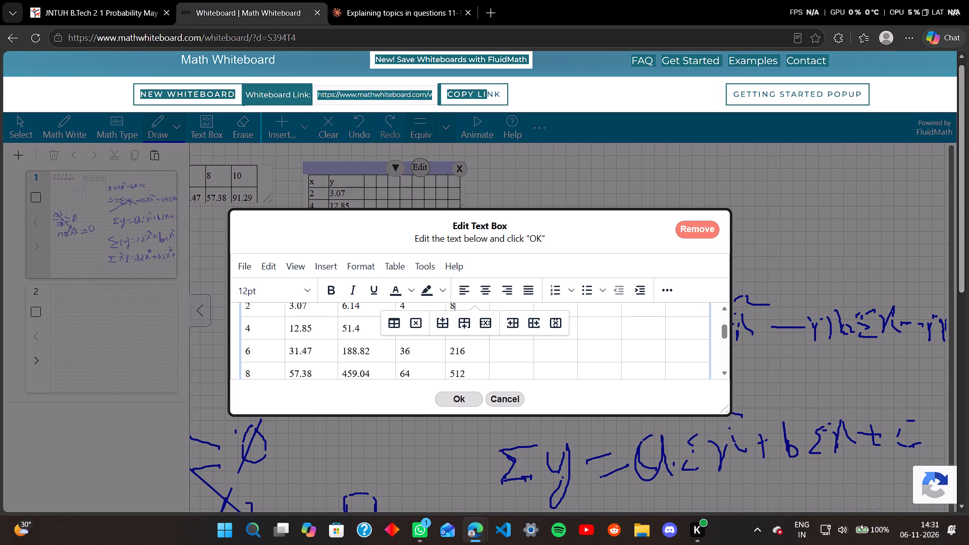
key("Up")
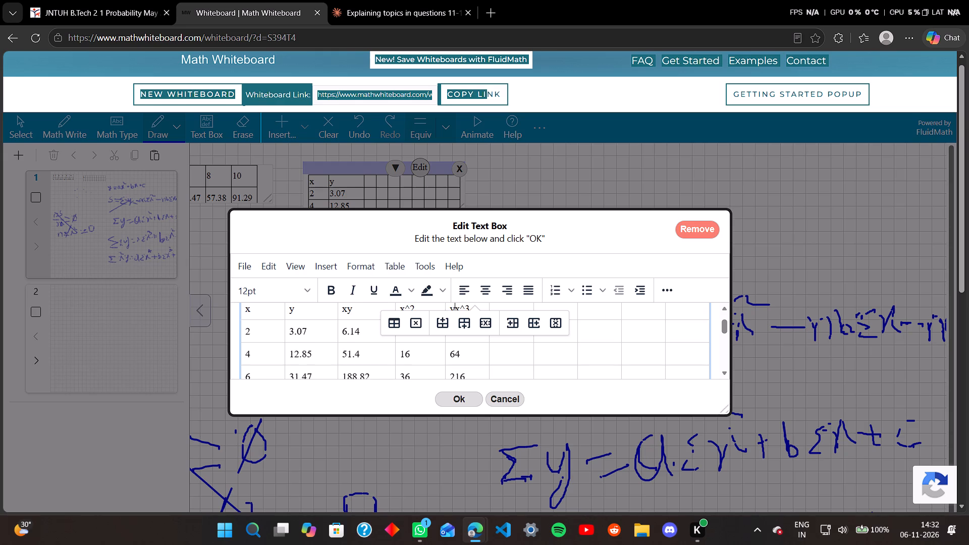
key("Up")
Return to the totals row and complete the x^3 total cell with 1800.
key("Down")
key("Down")
key("Down")
key("Down")
key("Down")
key("Down")
key("Down")
key("Down")
key("Down")
key("Down")
key("Down")
key("Down")
key("Down")
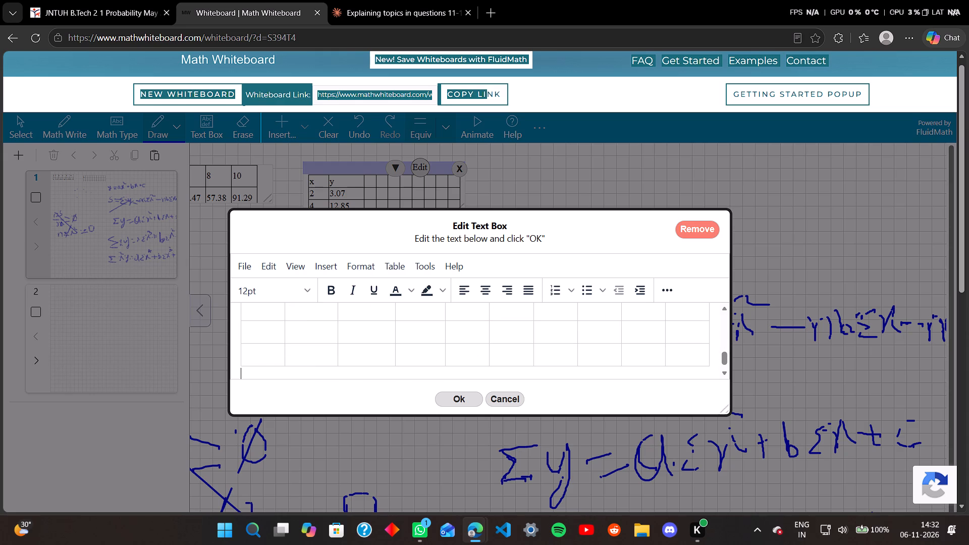
key("Up")
key("Up")
key("Up")
key("Up")
key("Up")
key("Up")
key("Down")
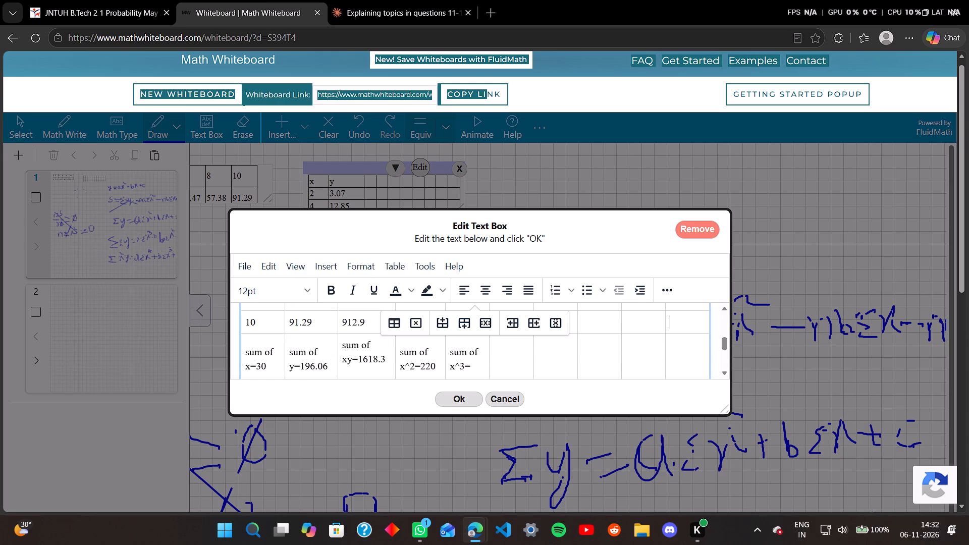
left_click(474, 368)
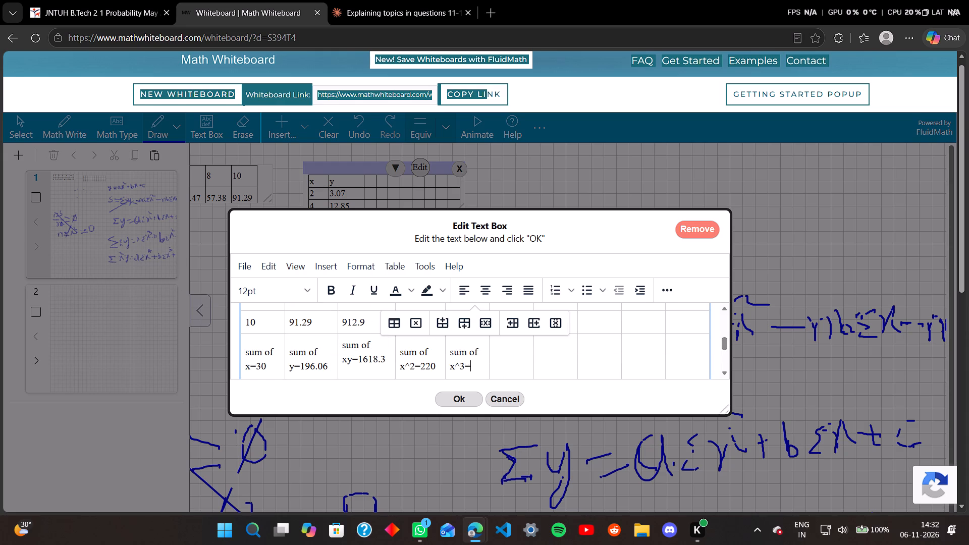
key("1")
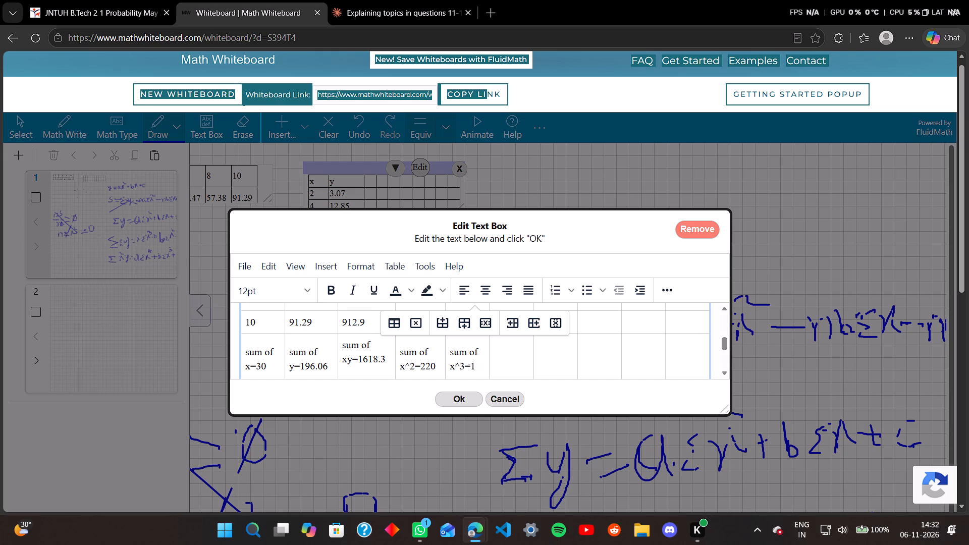
type("800")
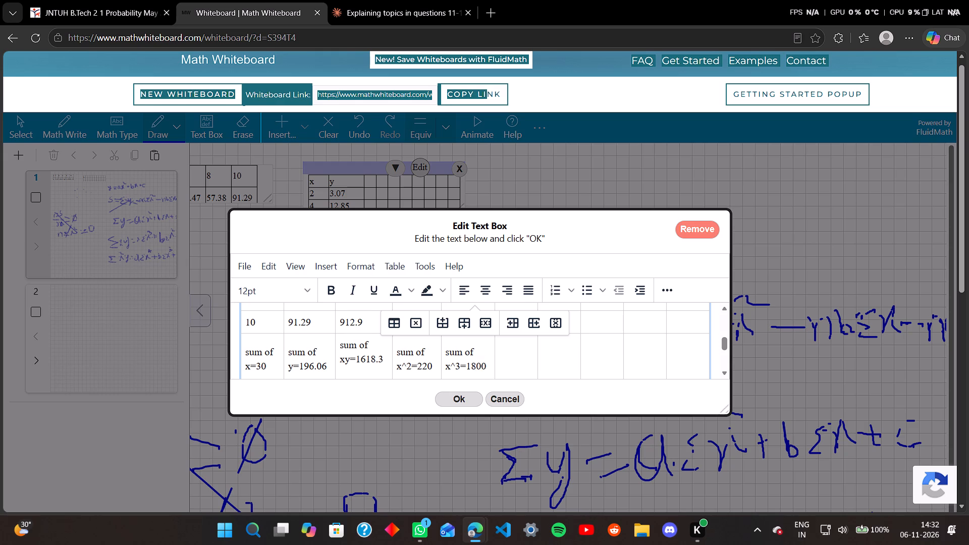
Enter x^4 as the header of the column after x^3.
scroll(517, 352, "up", 5)
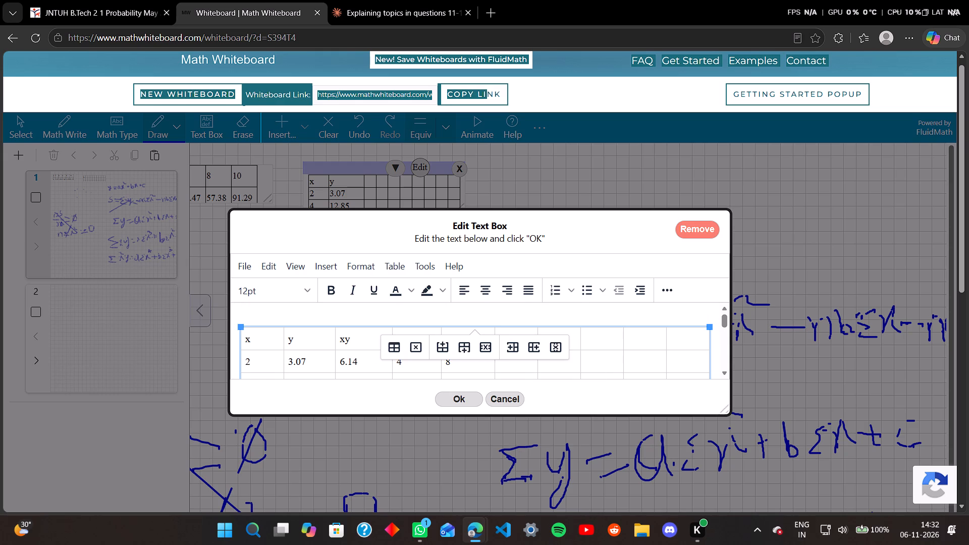
left_click(518, 367)
left_click(514, 331)
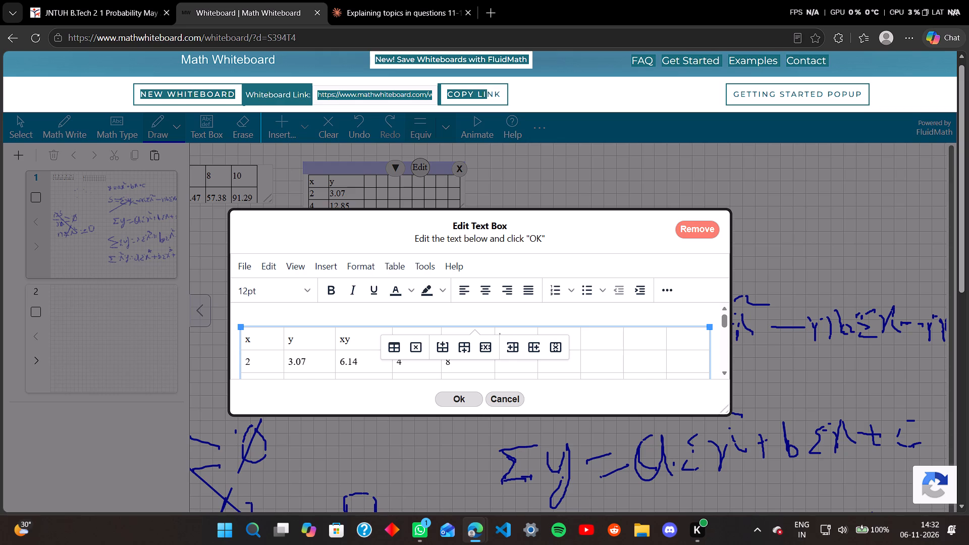
key("x")
key("shift+asciicircum")
key("4")
Fill the x^4 column for x = 2, 4, 6, 8 and 10 with 16, 256, 1296, 4096 and 10000.
left_click(523, 368)
key("1")
type("56")
key("BackSpace")
key("BackSpace")
key("6")
key("Down")
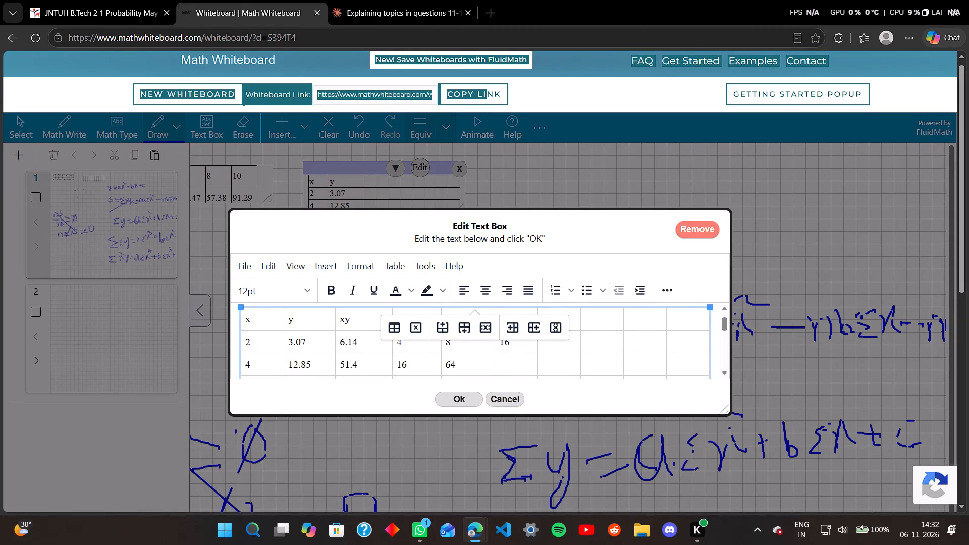
type("256")
key("Down")
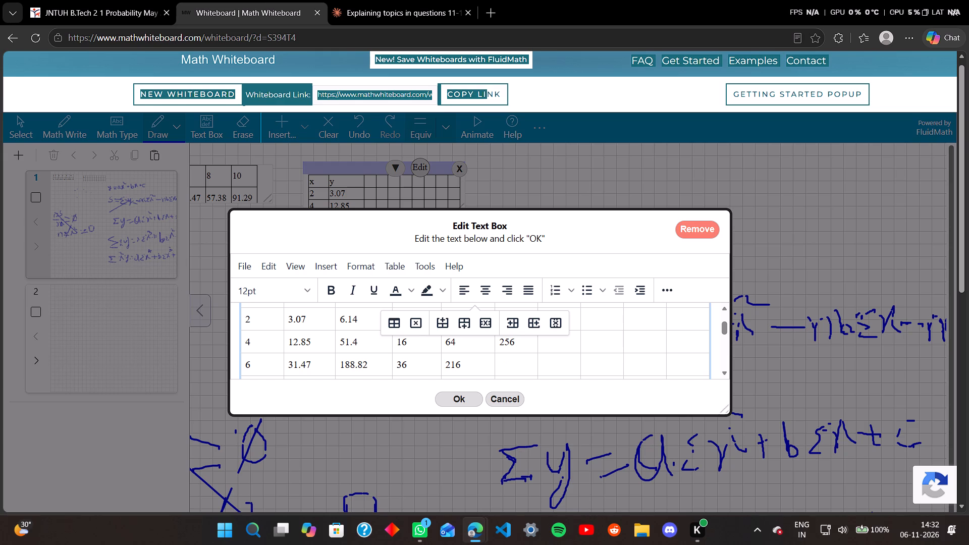
type("12")
type("96")
key("Down")
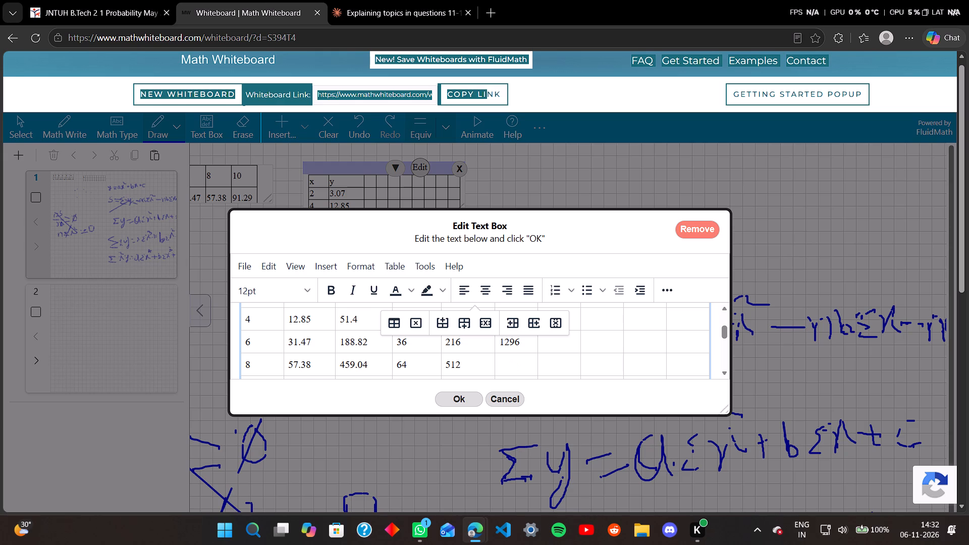
key("4")
type("096")
key("Down")
type("100")
key("0")
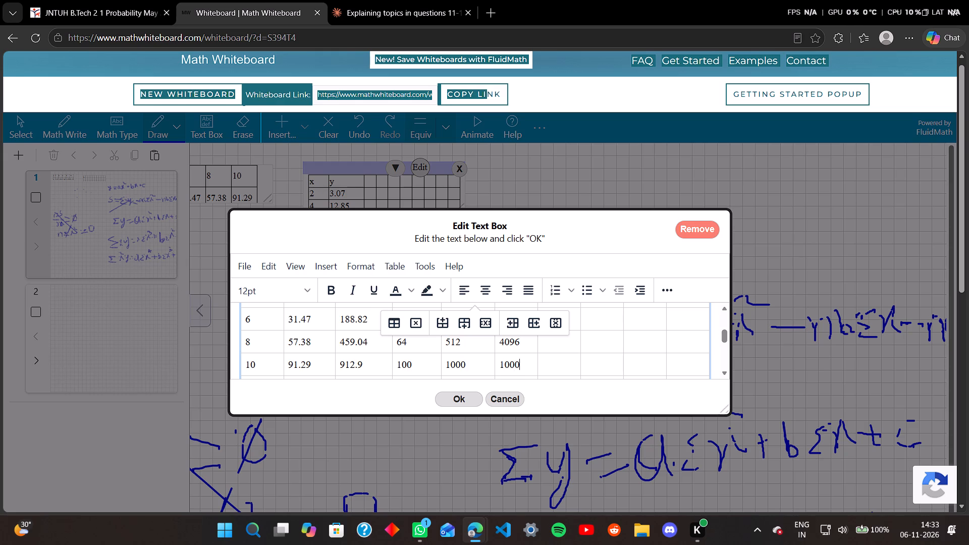
key("0")
Enter the label "sum of X^4=" in the x^4 column's cell of the totals row.
key("Down")
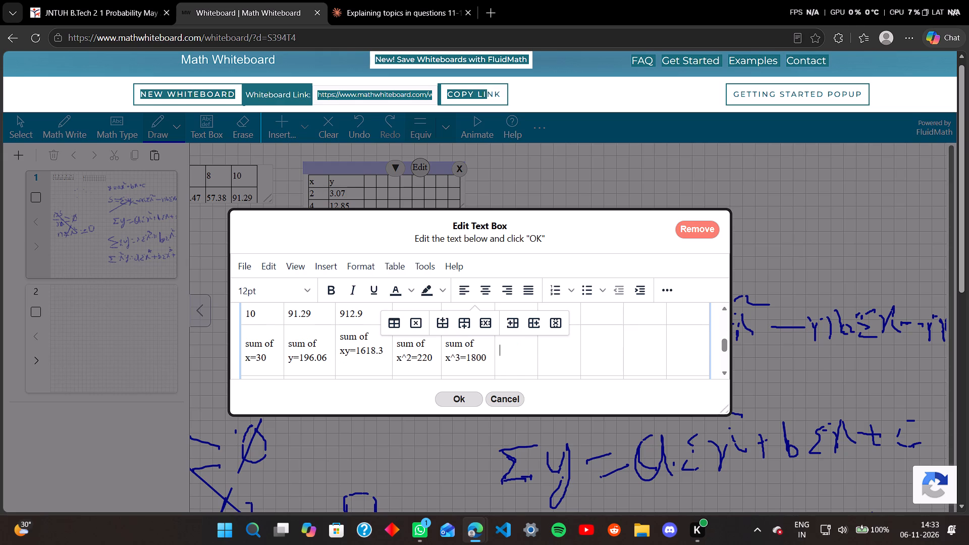
type("sum of")
key("space")
key("BackSpace")
key("space")
key("shift+x")
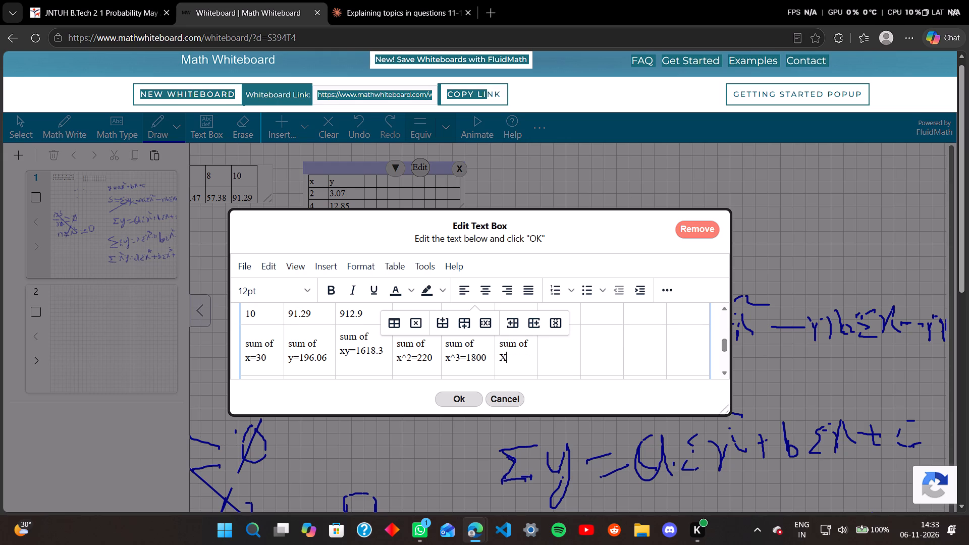
key("shift+asciicircum")
key("4")
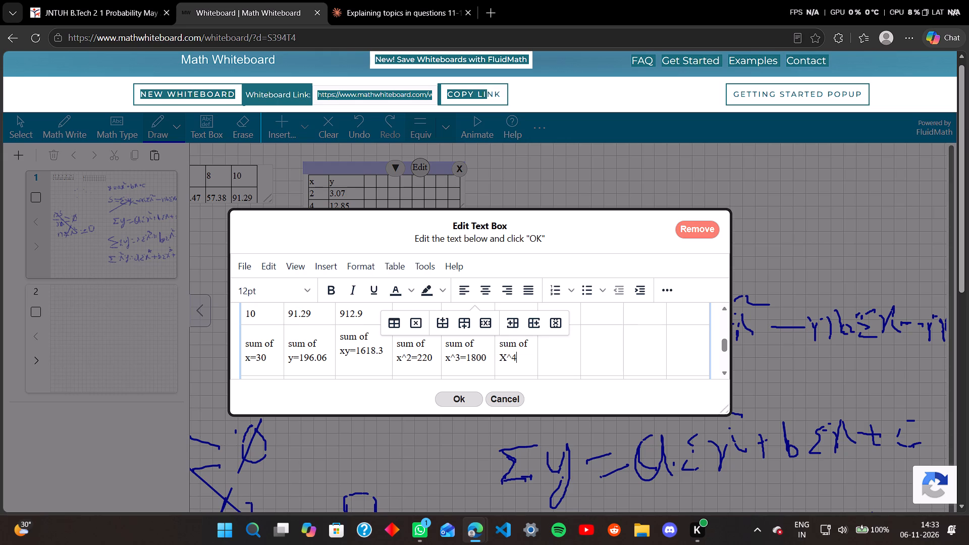
key("equal")
Go back over the x^4 column values to add them up, and complete the x^4 total cell with 15664.
scroll(519, 344, "up", 2)
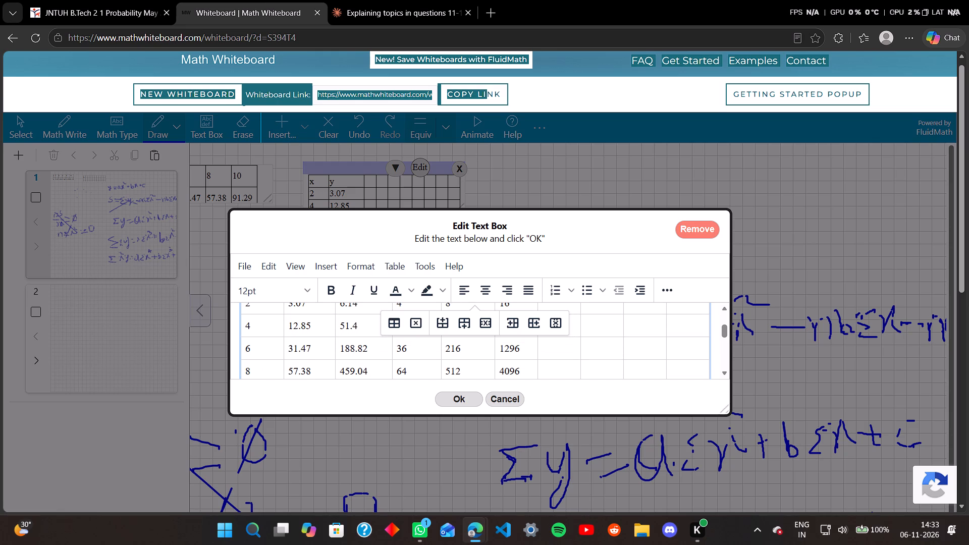
scroll(519, 344, "up", 1)
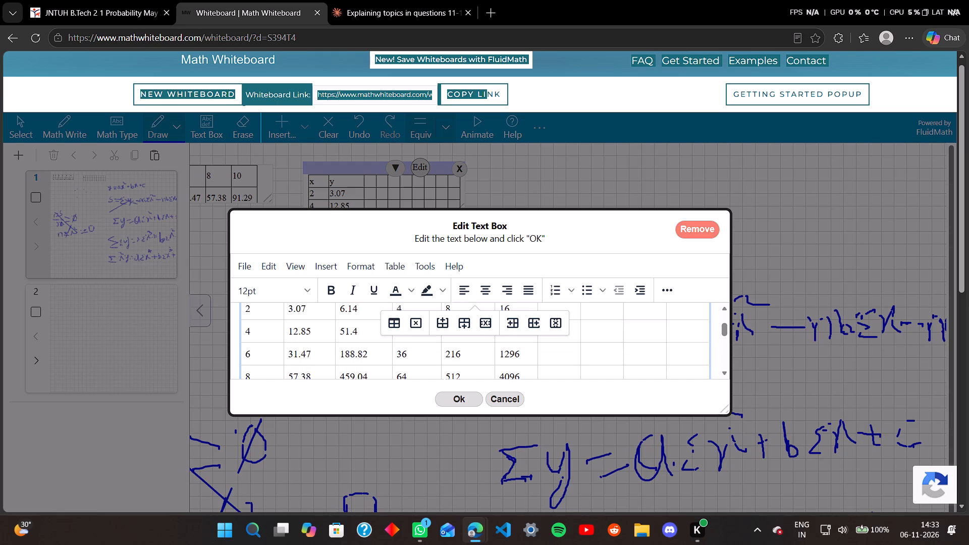
scroll(519, 344, "up", 1)
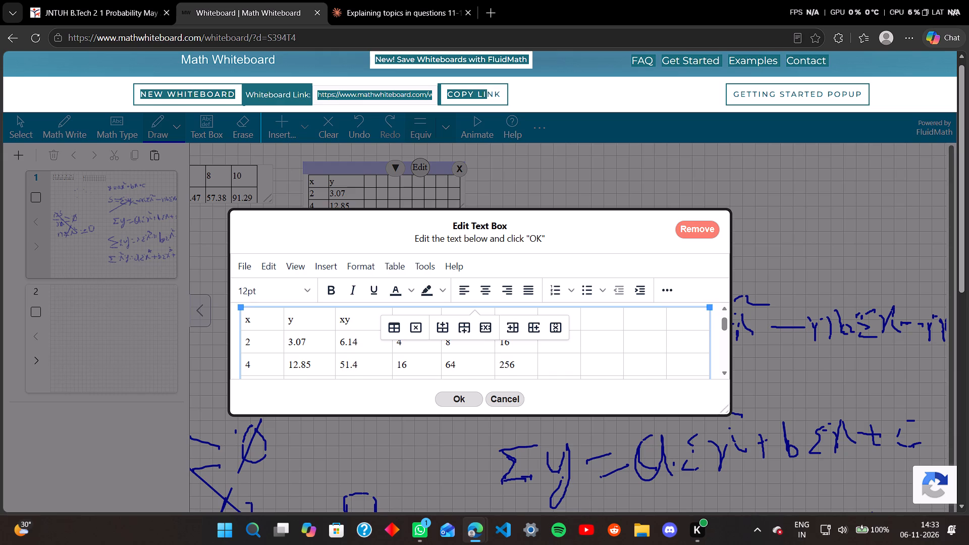
scroll(519, 344, "up", 1)
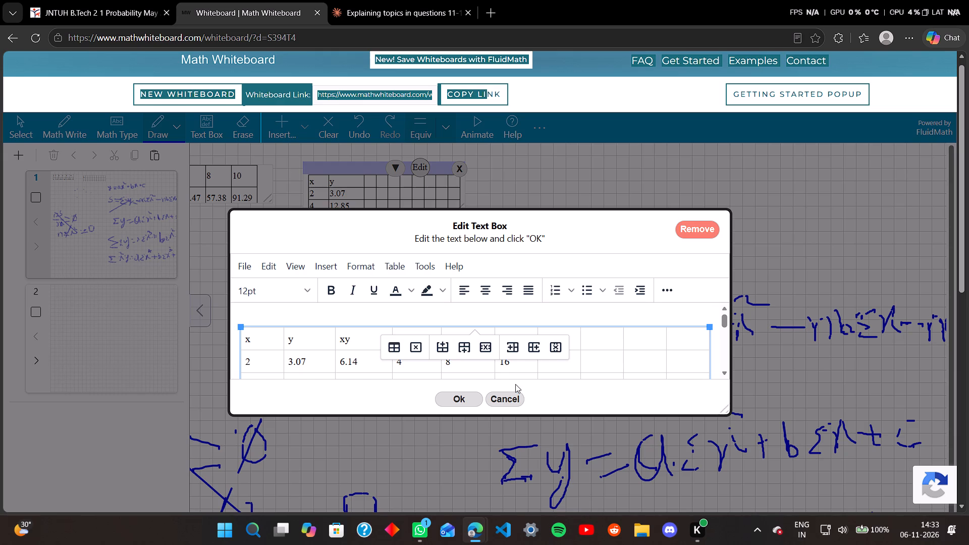
scroll(515, 371, "down", 3)
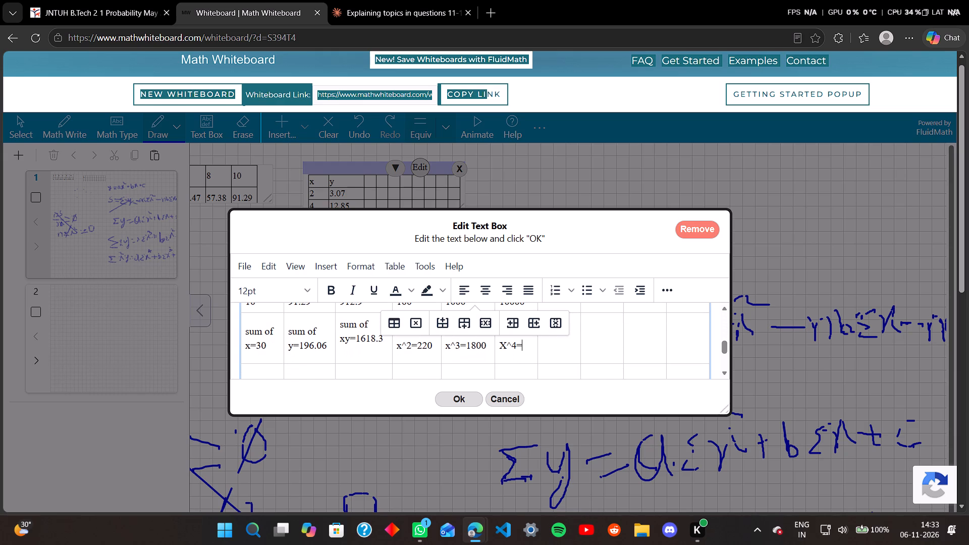
type("15")
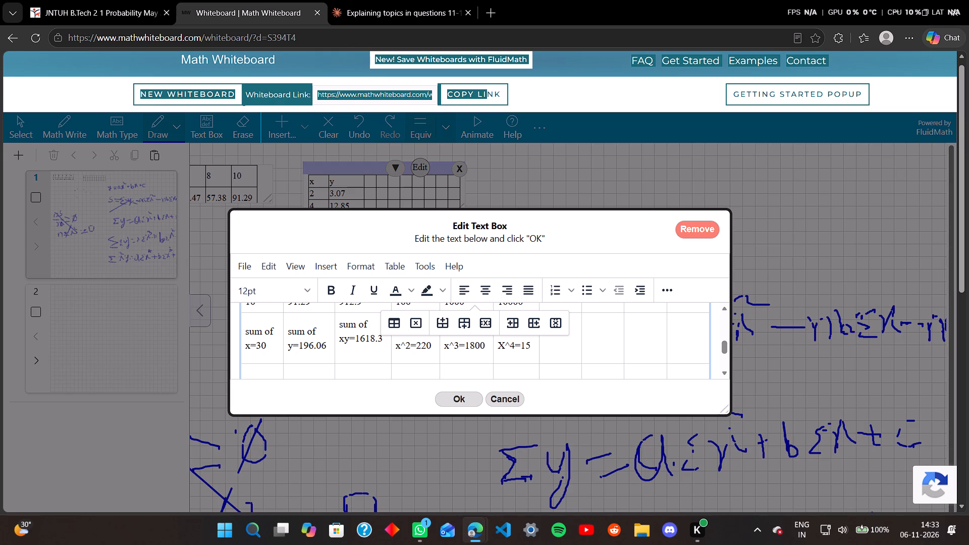
type("664")
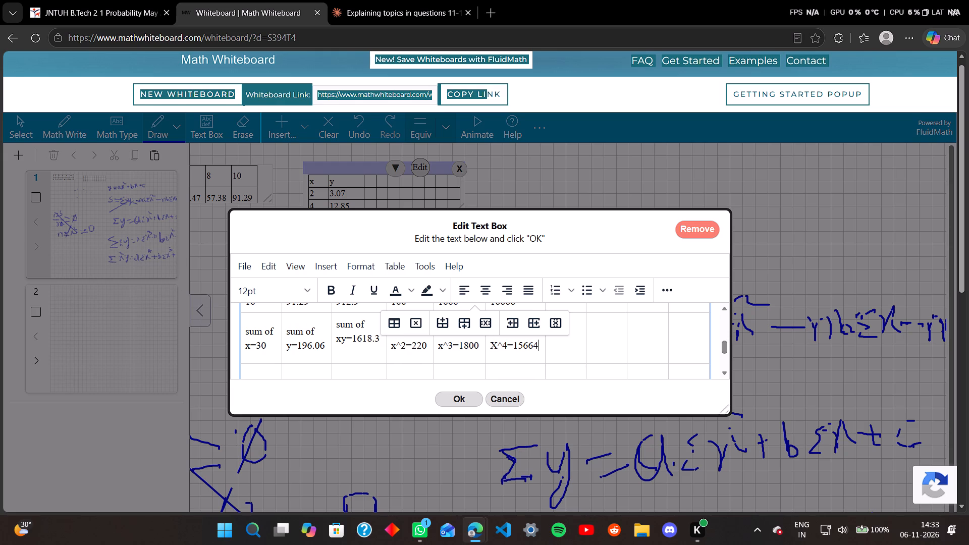
Enter y^2 as the header of the column after x^4.
scroll(582, 341, "up", 4)
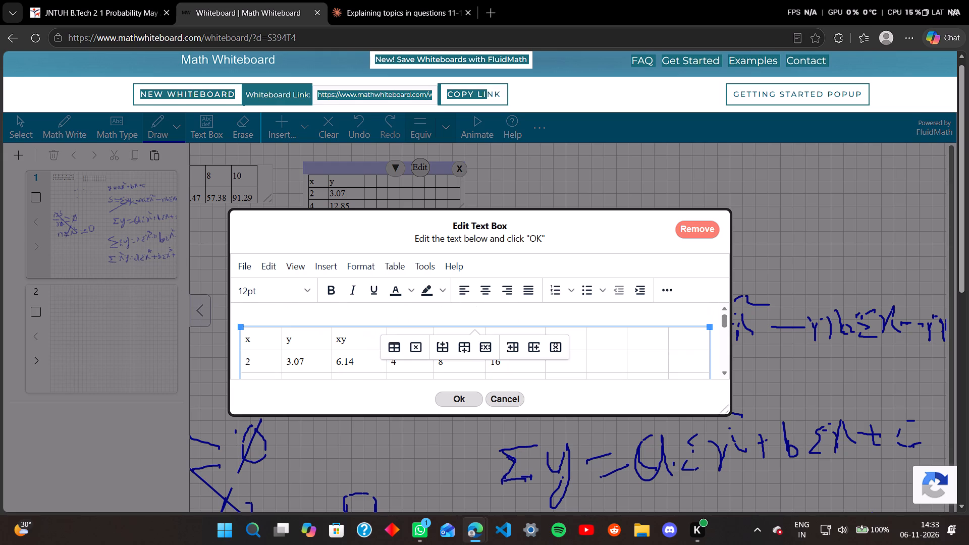
scroll(582, 341, "up", 1)
left_click(575, 337)
key("y")
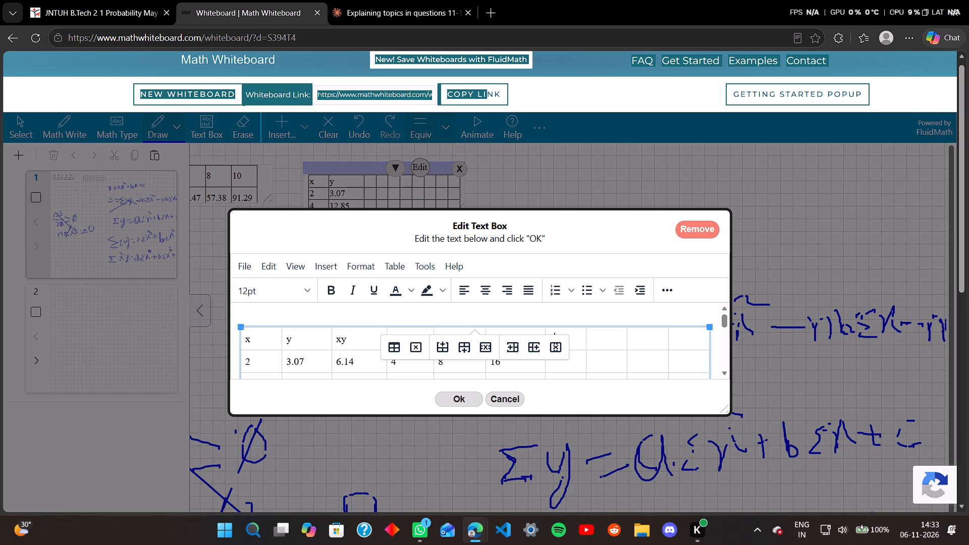
type("^2")
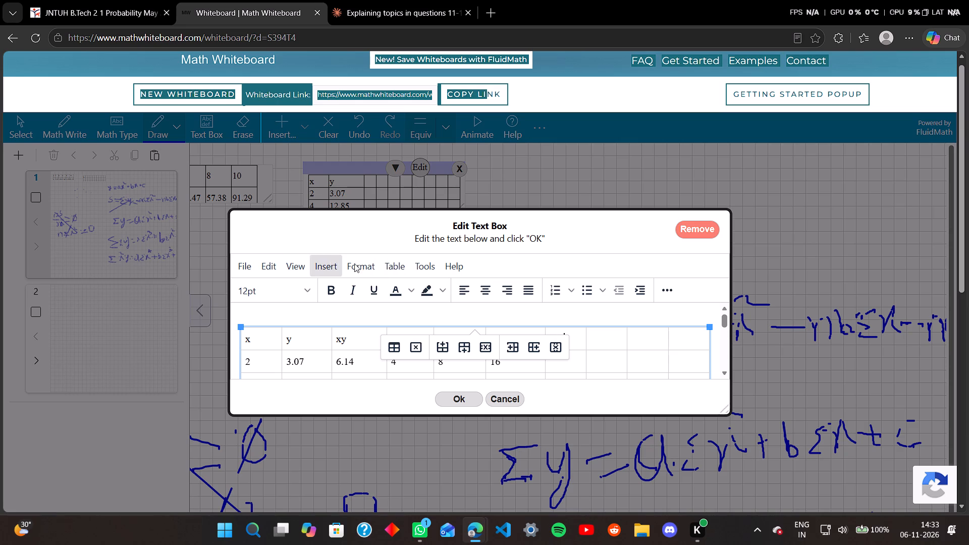
Open the text box's source code, look through the table's HTML markup, and close it without changes.
left_click(420, 266)
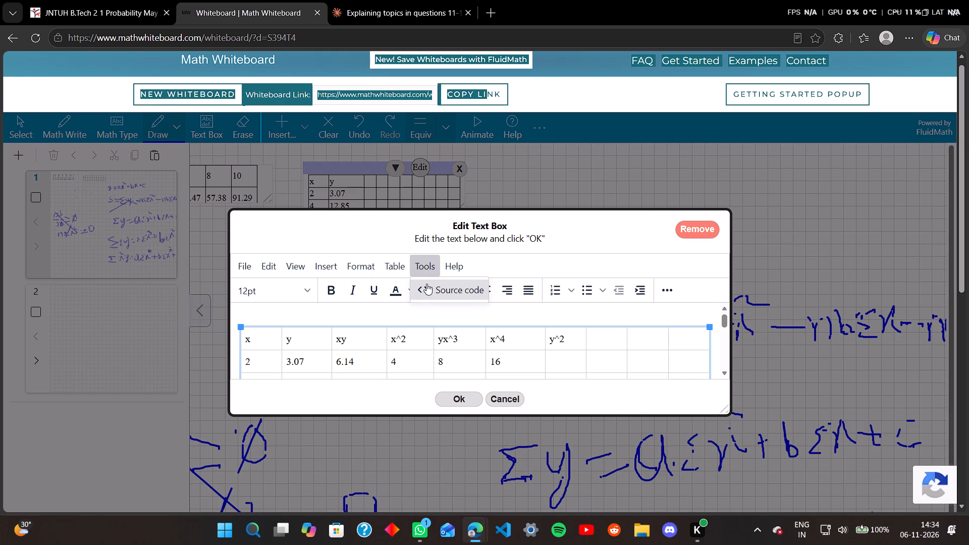
left_click(427, 287)
scroll(427, 287, "down", 3)
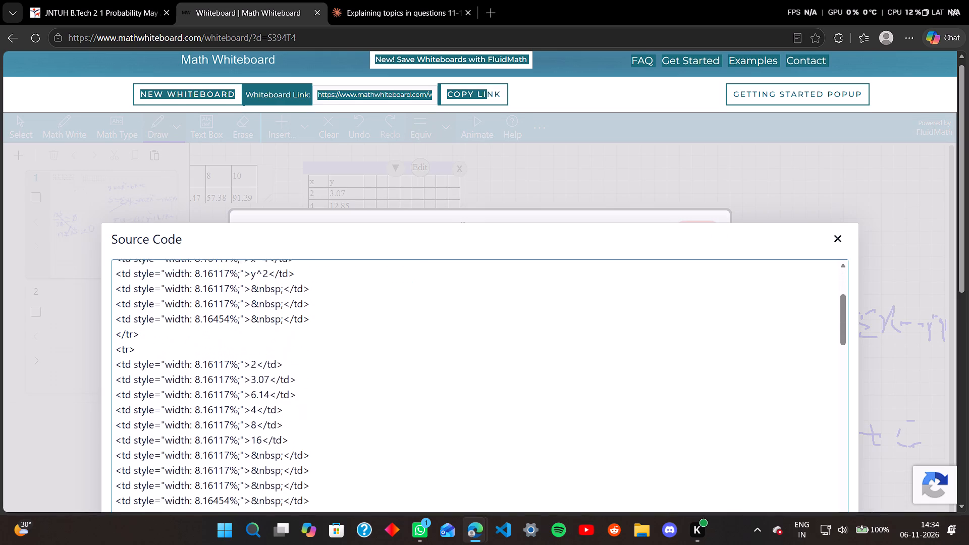
scroll(427, 287, "down", 5)
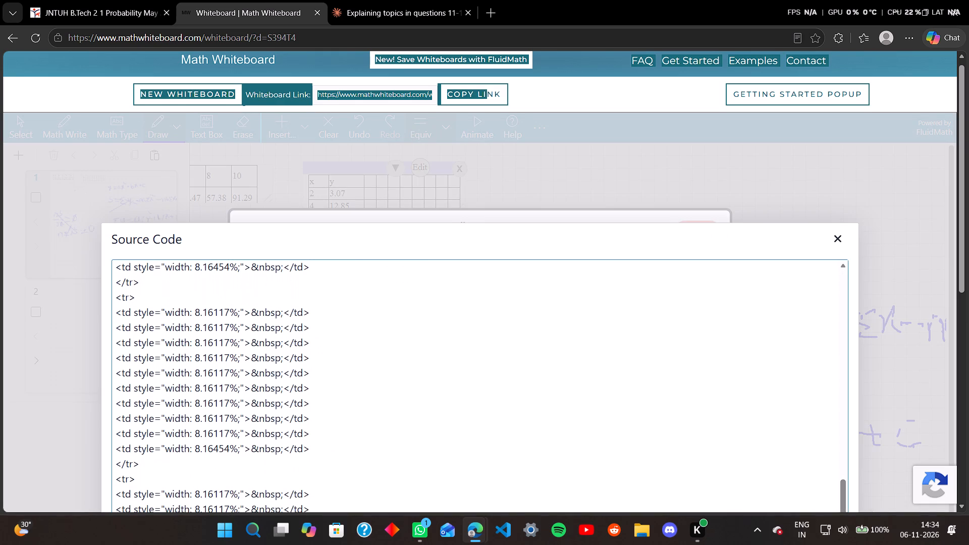
left_click(230, 387)
scroll(230, 387, "down", 1)
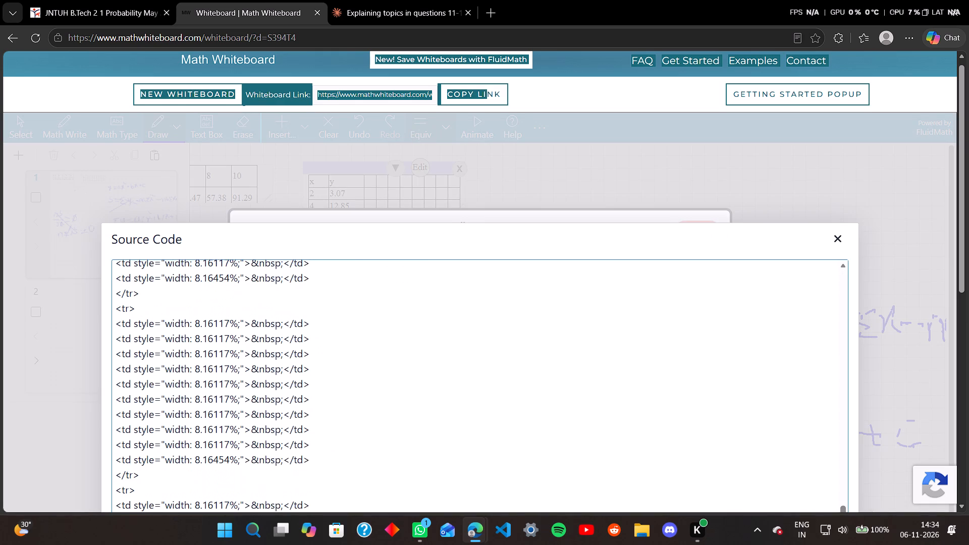
scroll(230, 387, "down", 9)
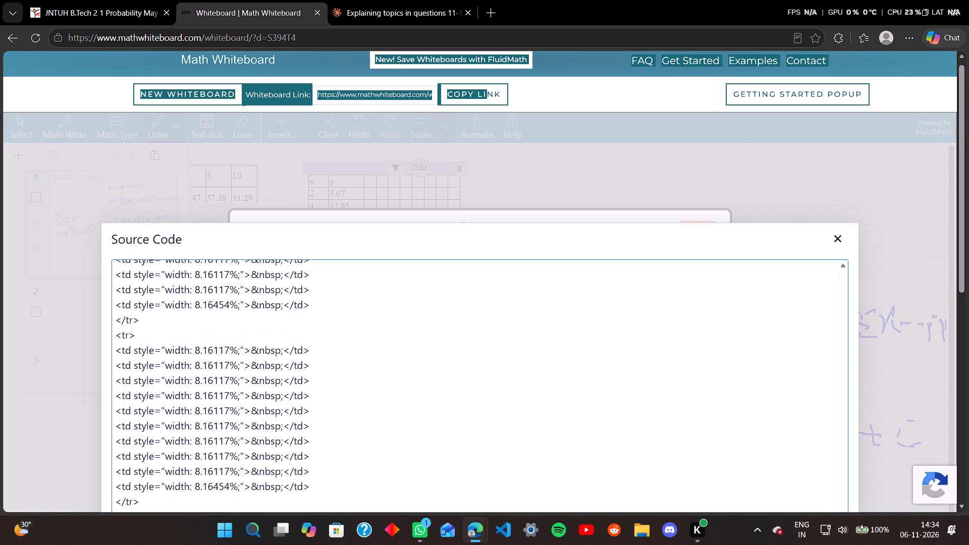
scroll(230, 387, "up", 11)
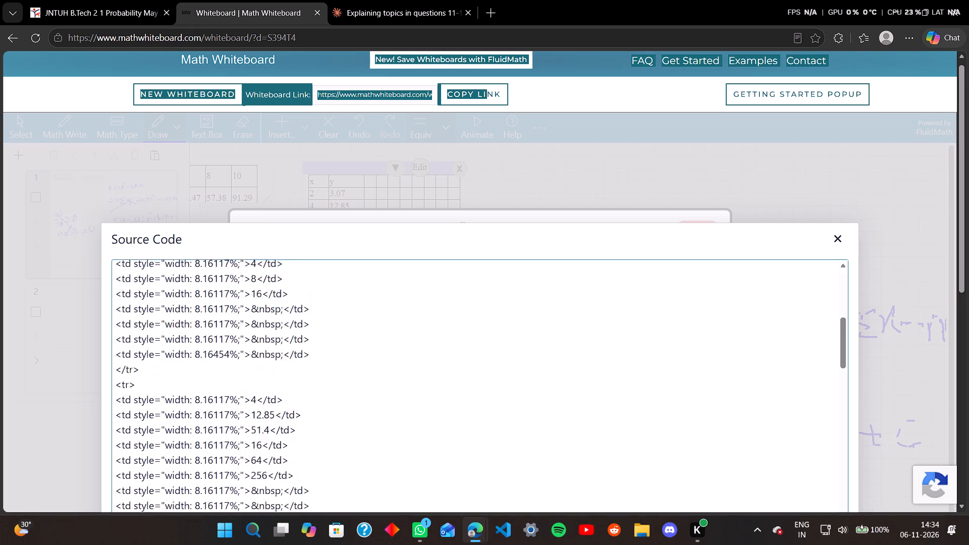
scroll(230, 387, "up", 3)
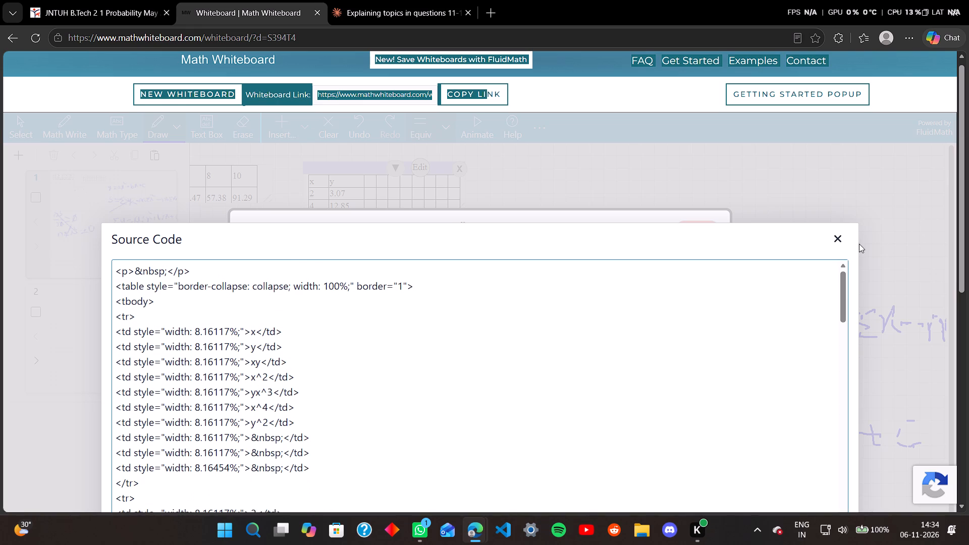
left_click(834, 239)
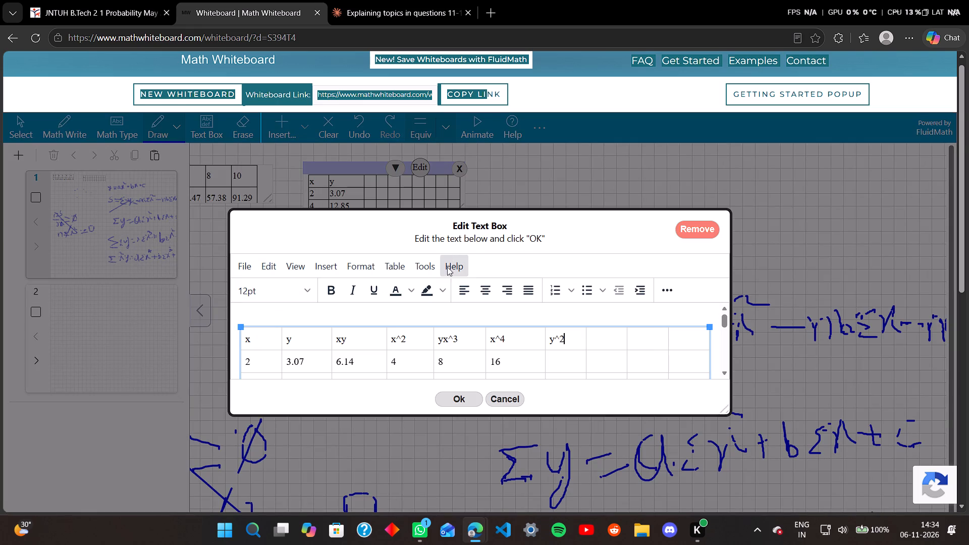
Open the table's properties, look through the general and advanced settings including the caption option, and close them without saving.
left_click(272, 270)
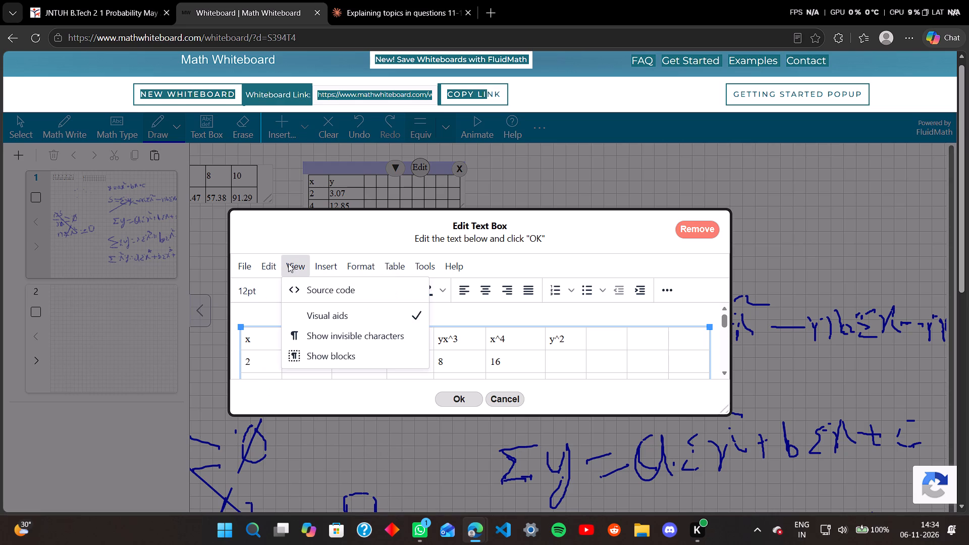
left_click(496, 330)
left_click(393, 342)
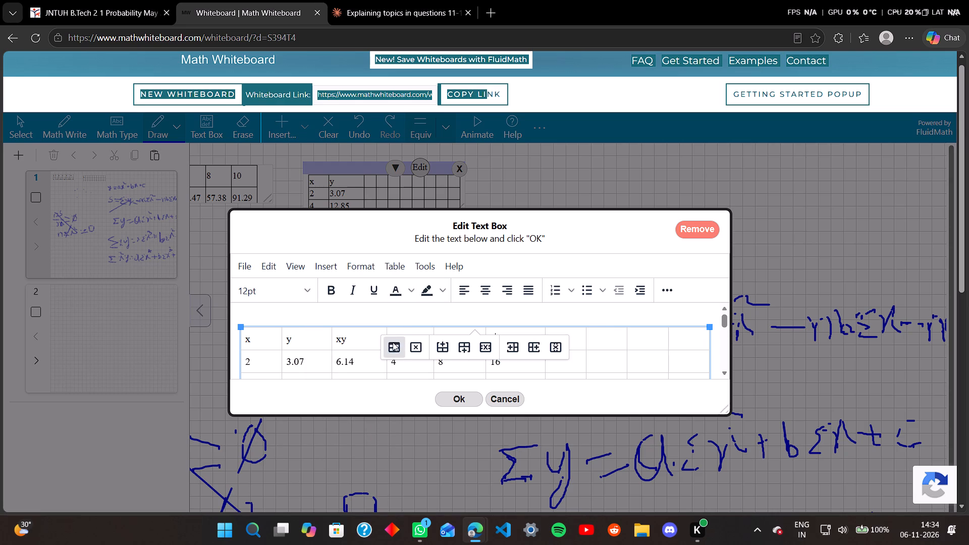
scroll(477, 421, "down", 1)
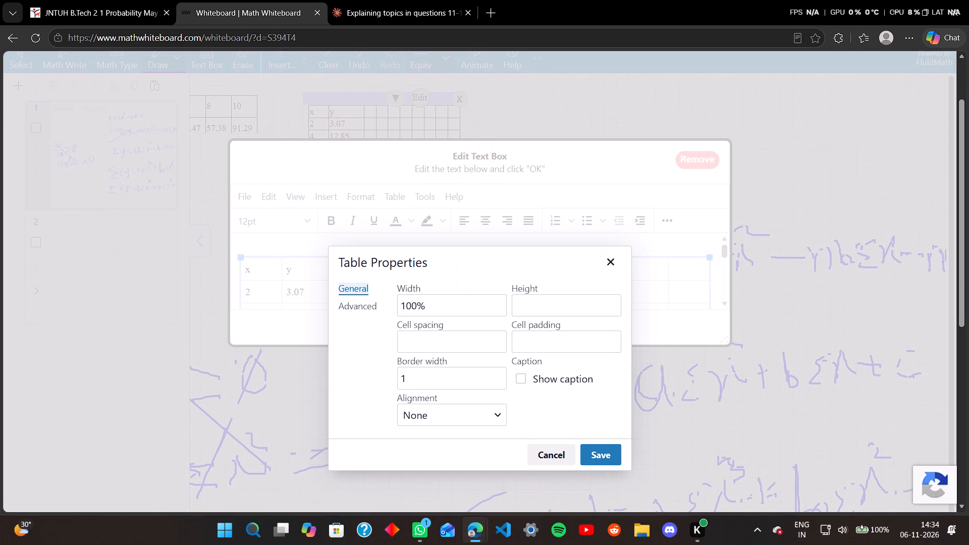
left_click(365, 305)
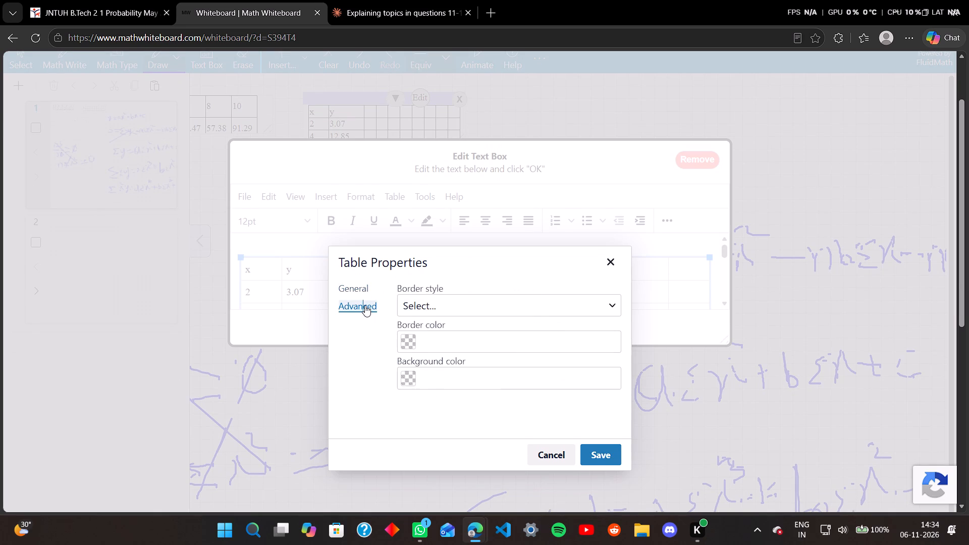
left_click(435, 303)
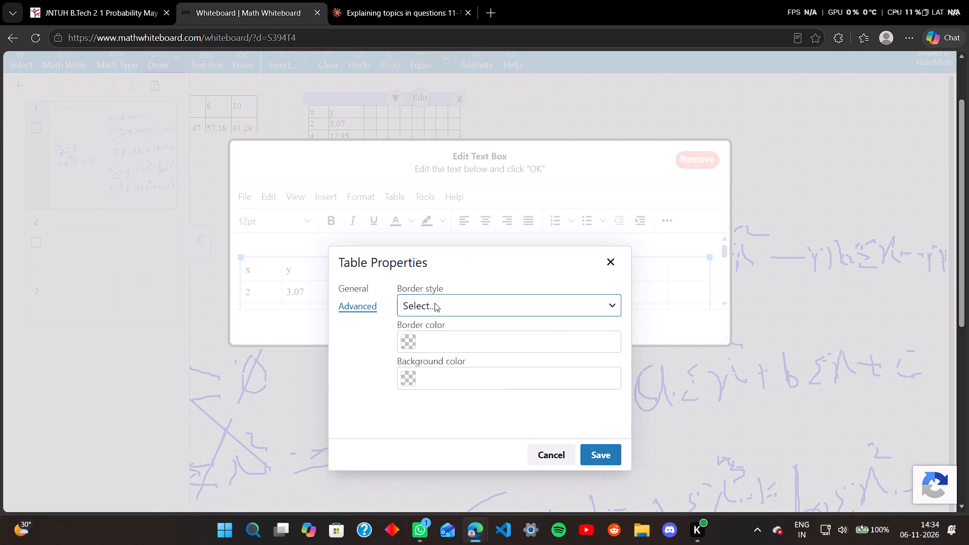
left_click_drag(435, 303, 358, 291)
left_click(358, 291)
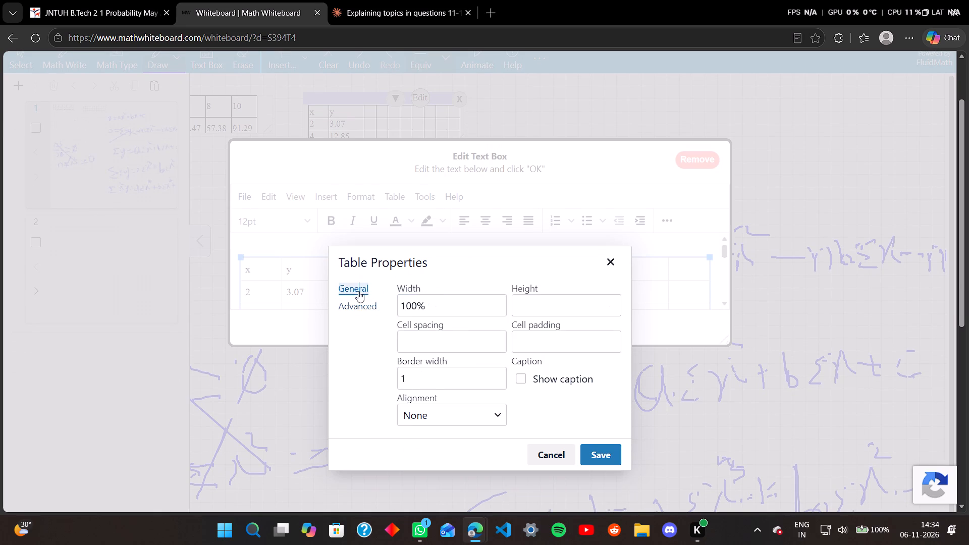
left_click(521, 380)
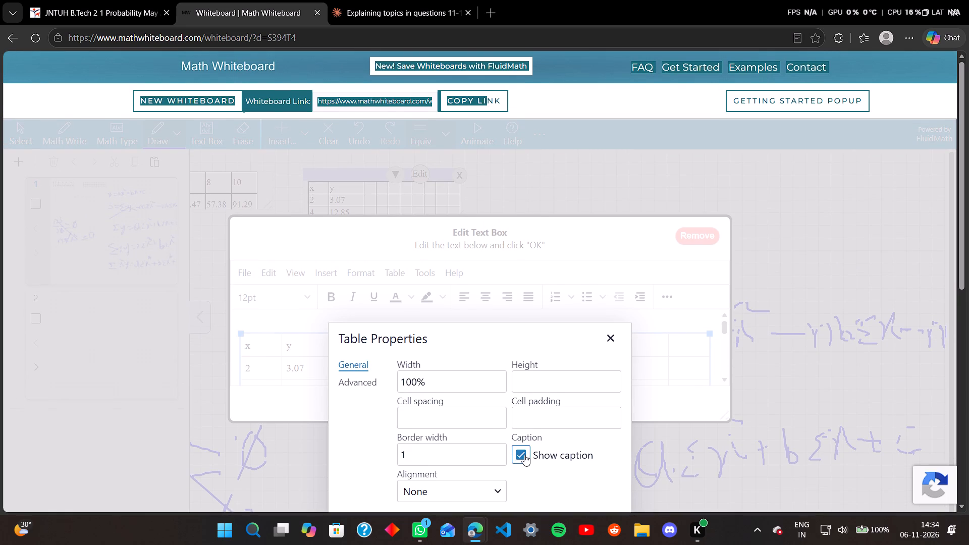
left_click(524, 455)
scroll(524, 455, "down", 3)
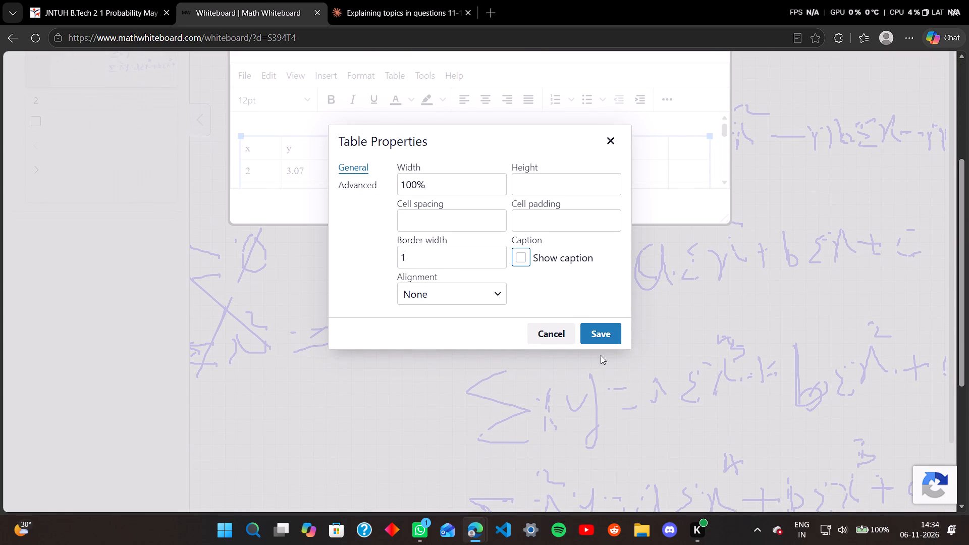
left_click(554, 333)
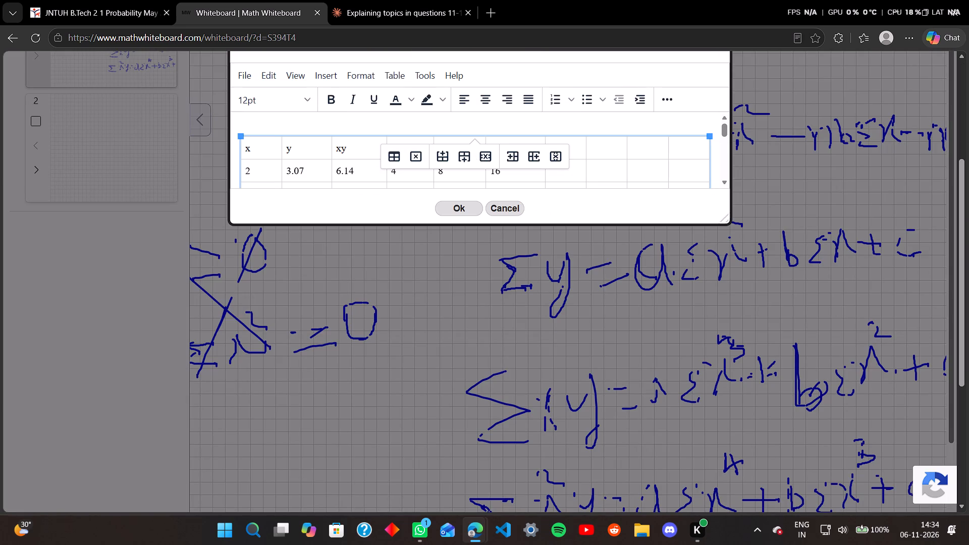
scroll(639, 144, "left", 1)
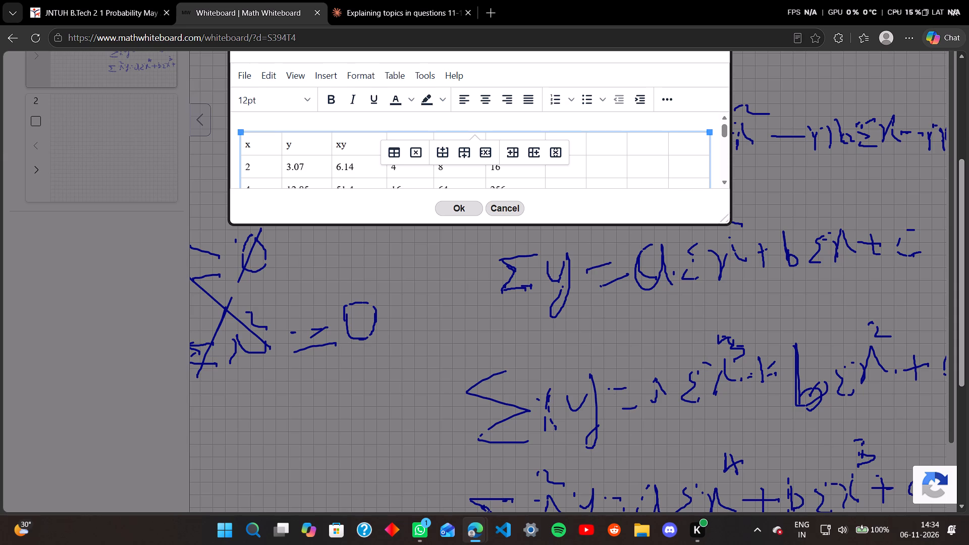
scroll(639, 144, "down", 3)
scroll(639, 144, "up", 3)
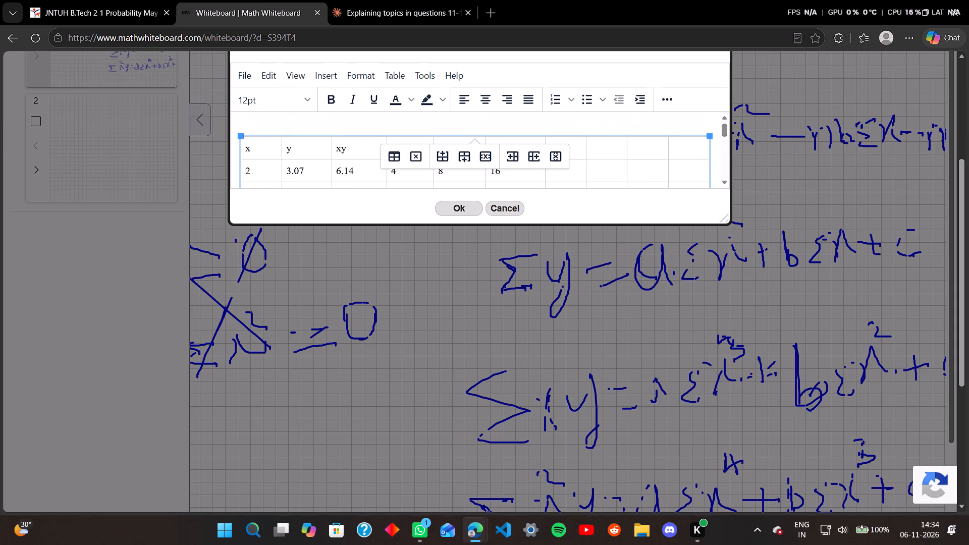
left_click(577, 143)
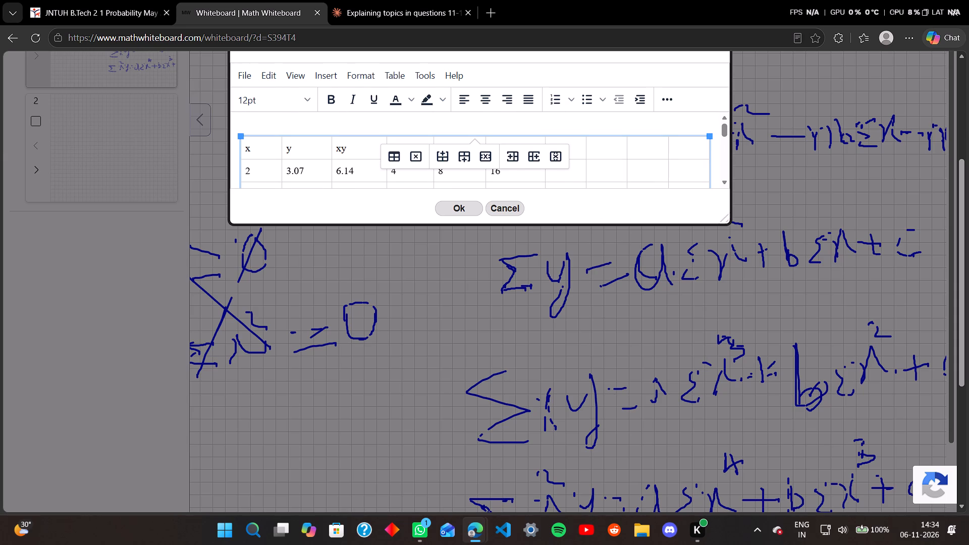